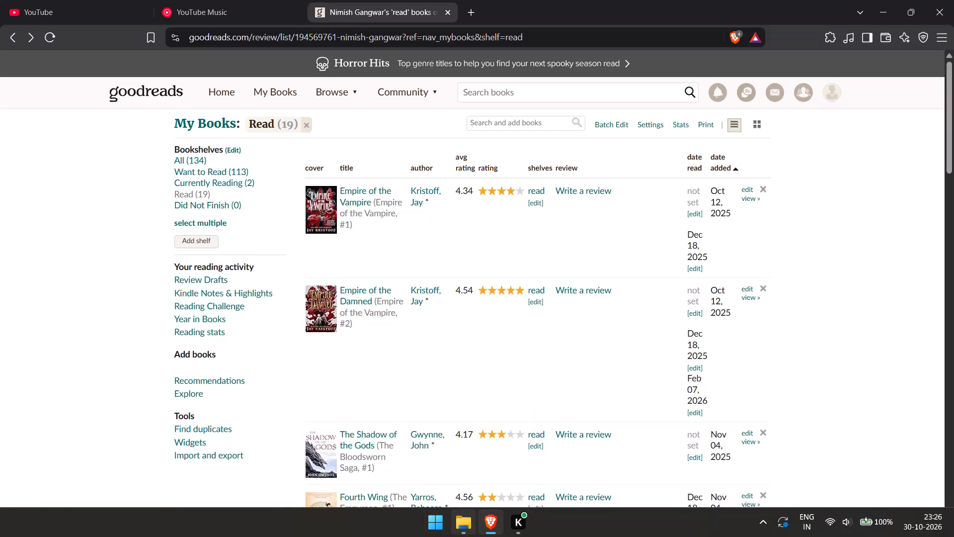
# Switch to File Explorer and open the EXP01 Word document from the Downloads folder.
pyautogui.click(458, 534)
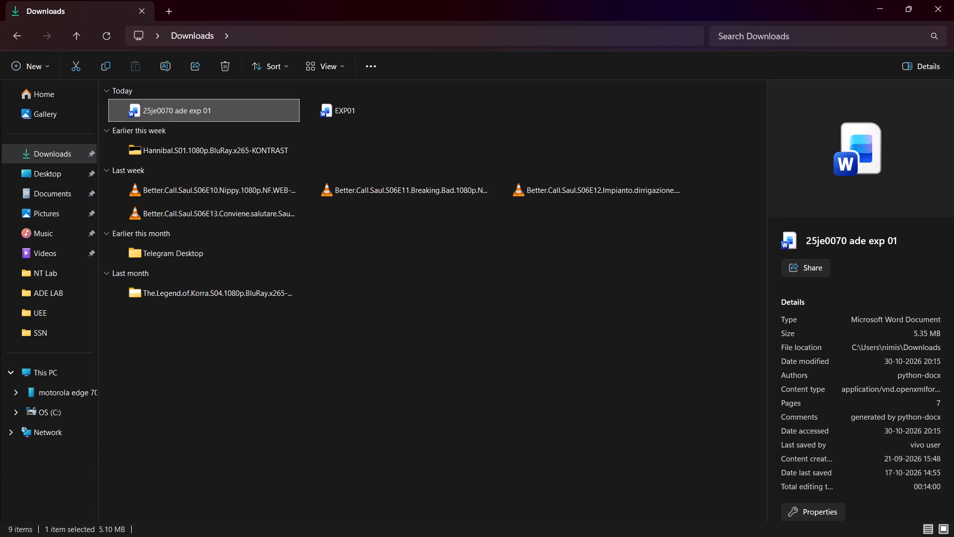
pyautogui.click(368, 111)
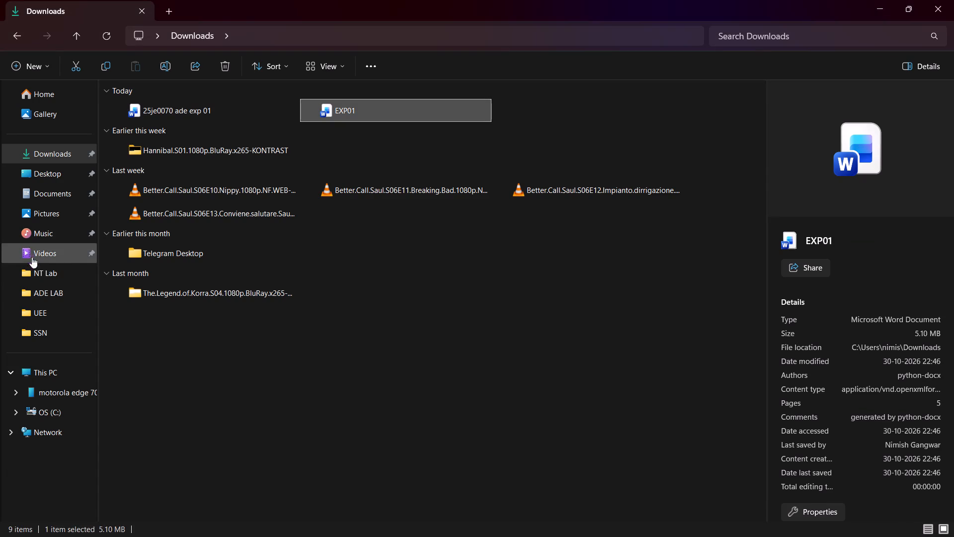
pyautogui.click(57, 285)
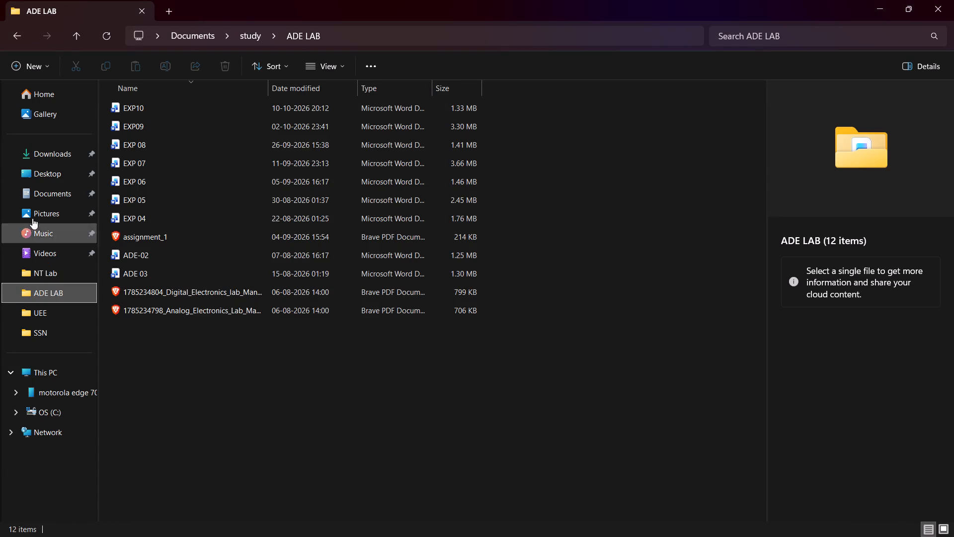
pyautogui.click(57, 152)
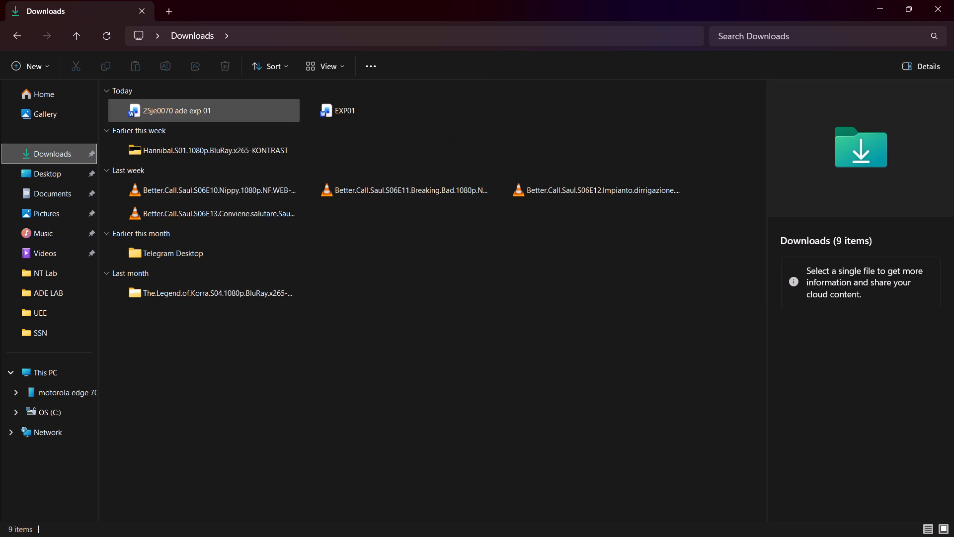
pyautogui.doubleClick(332, 107)
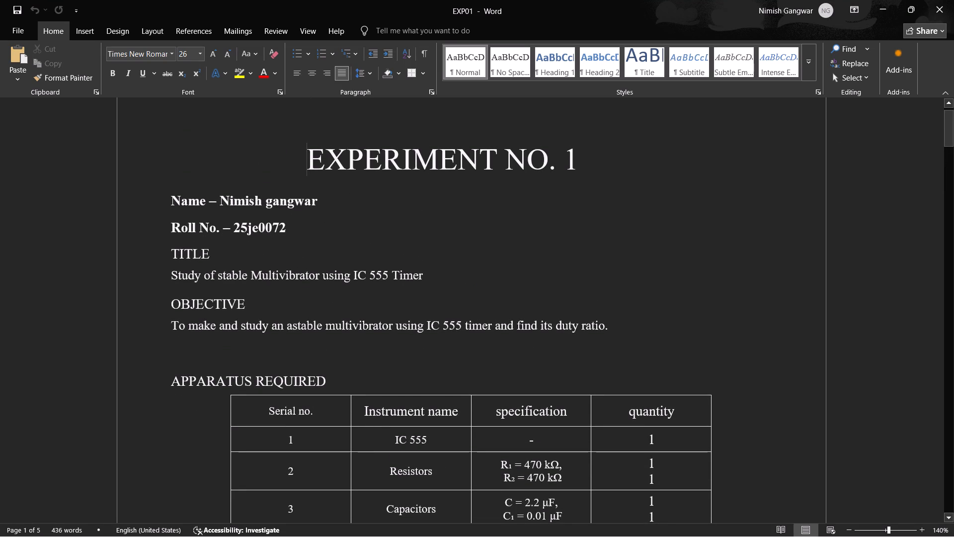
# Remove the bold formatting from the Name and Roll No. lines below the experiment title.
pyautogui.moveTo(170, 196); pyautogui.dragTo(281, 225)
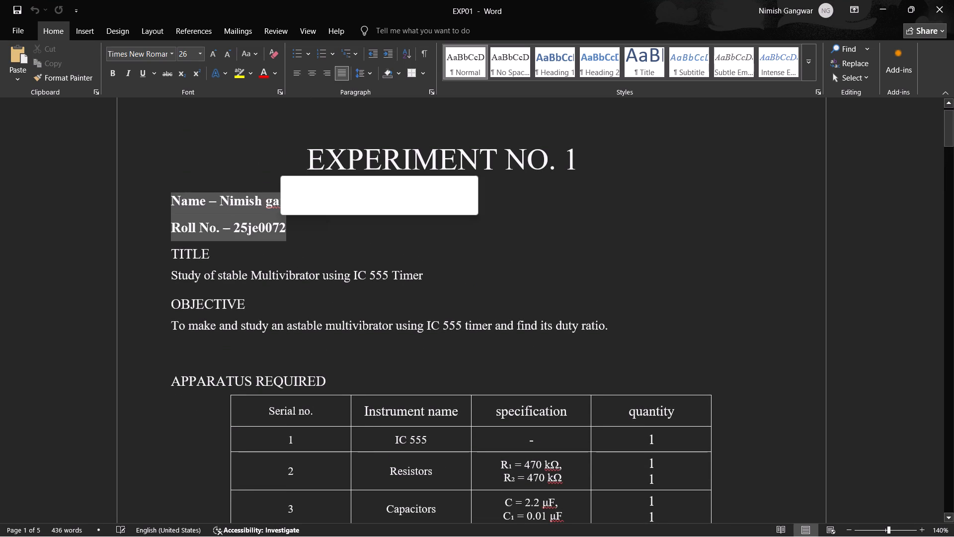
pyautogui.click(111, 75)
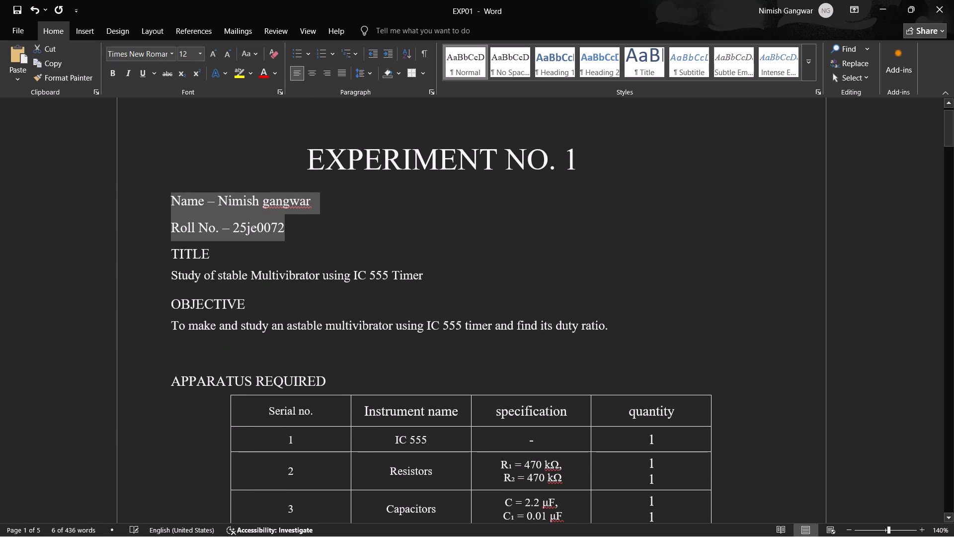
# Add a space and hyphen after the TITLE, OBJECTIVE, APPARATUS REQUIRED and THEORY headings.
pyautogui.click(561, 257)
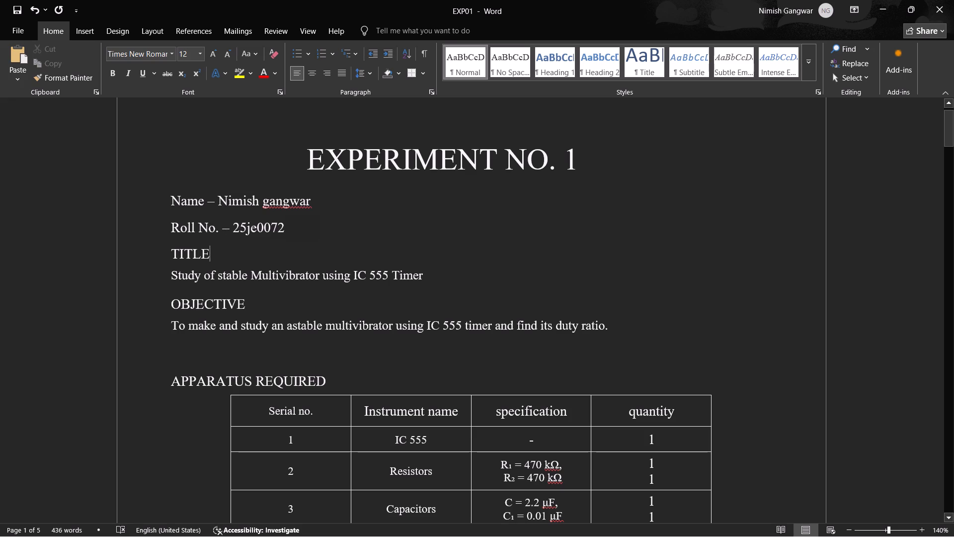
pyautogui.press('space')
pyautogui.write('-')
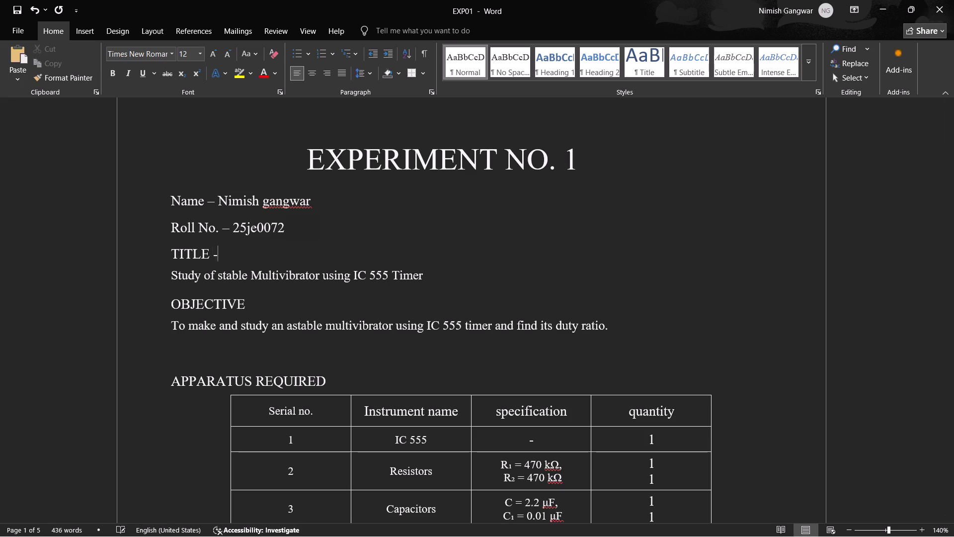
pyautogui.click(257, 307)
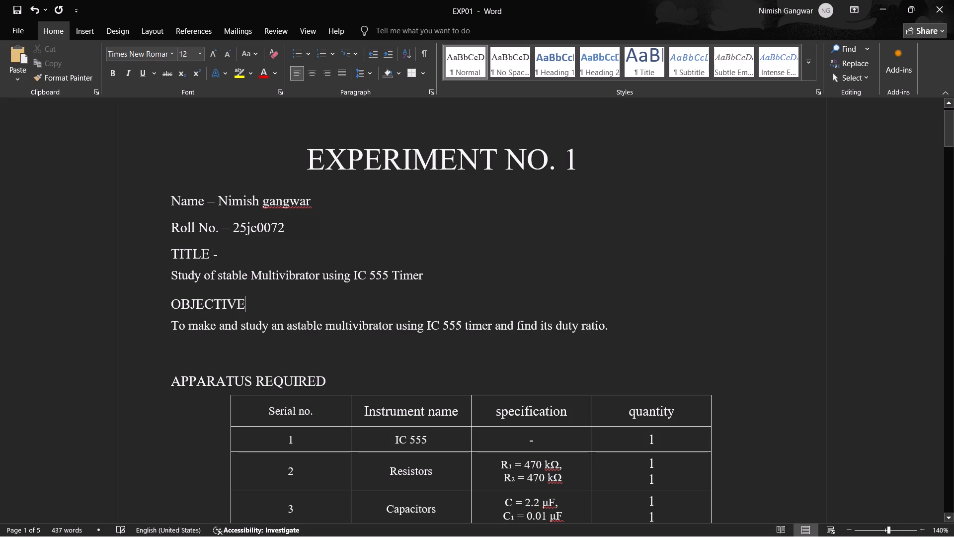
pyautogui.press('space')
pyautogui.write('-')
pyautogui.scroll(-1, 257, 307)
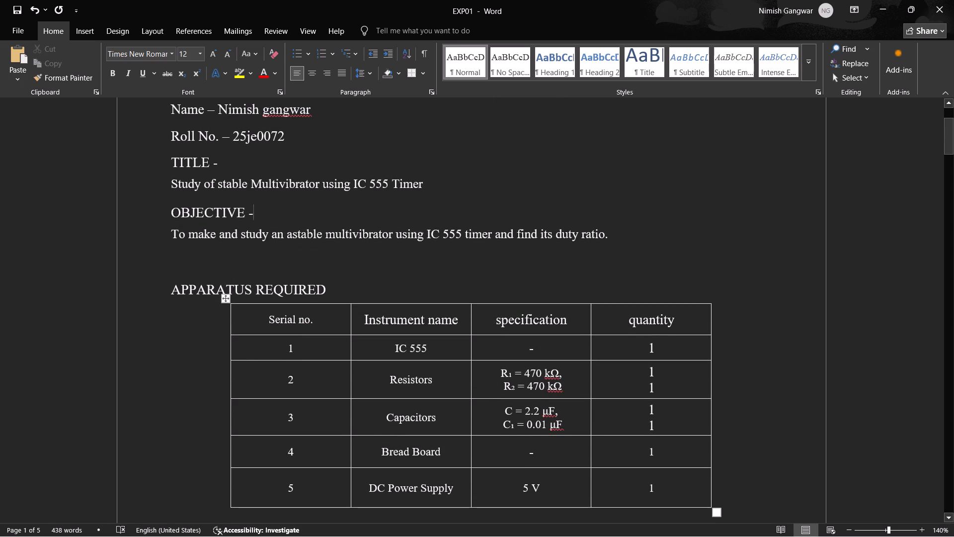
pyautogui.click(335, 291)
pyautogui.press('space')
pyautogui.write('-')
pyautogui.scroll(-2, 335, 291)
pyautogui.click(225, 162)
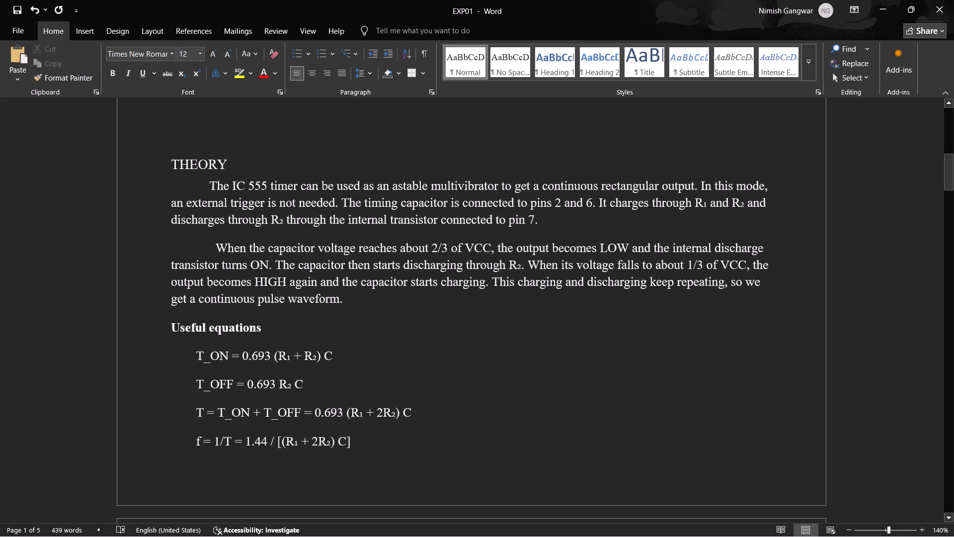
pyautogui.press('space')
pyautogui.write('-')
# Add a trailing hyphen to the CIRCUIT DIAGRAM heading and the main DO'S AND DON'T S heading.
pyautogui.scroll(1, 225, 162)
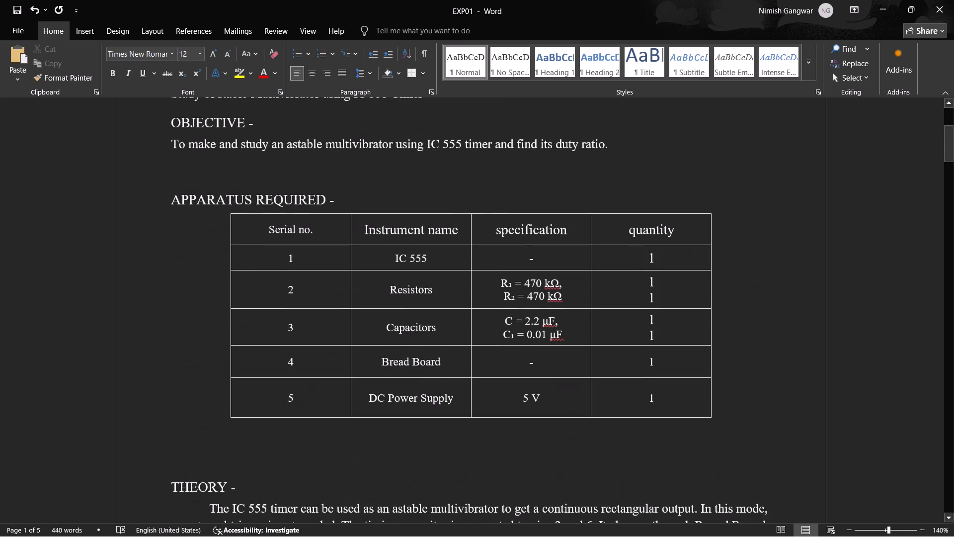
pyautogui.scroll(-3, 267, 324)
pyautogui.scroll(1, 271, 286)
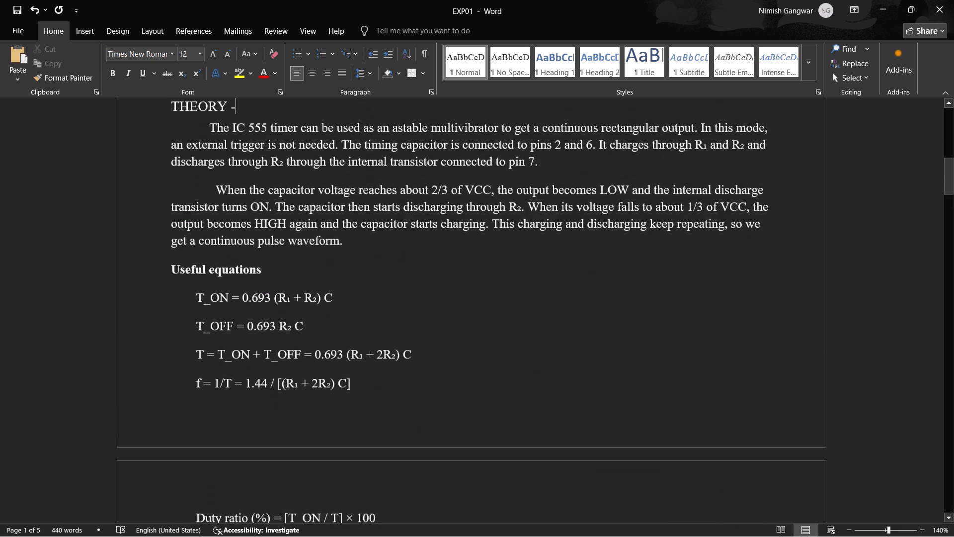
pyautogui.scroll(1, 271, 286)
pyautogui.scroll(-2, 271, 286)
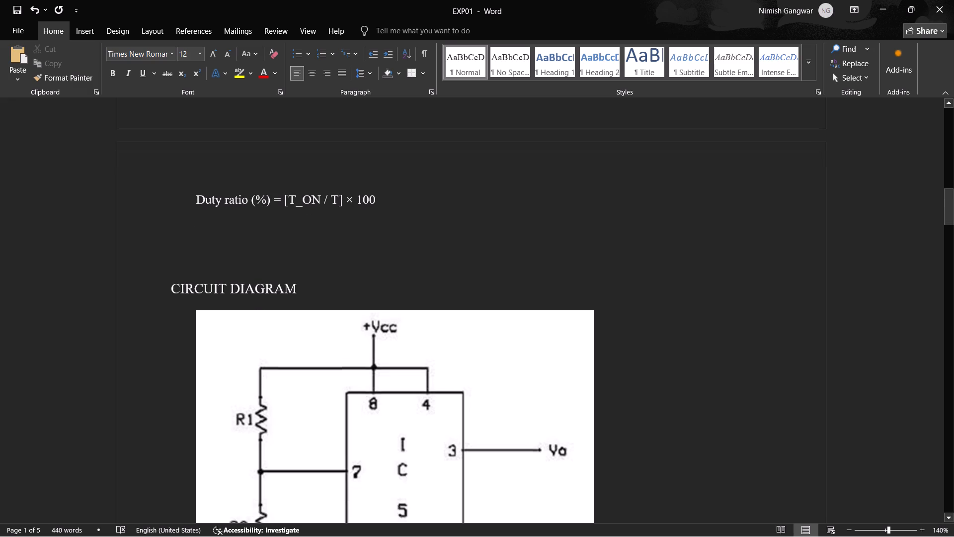
pyautogui.scroll(-1, 271, 286)
pyautogui.click(301, 222)
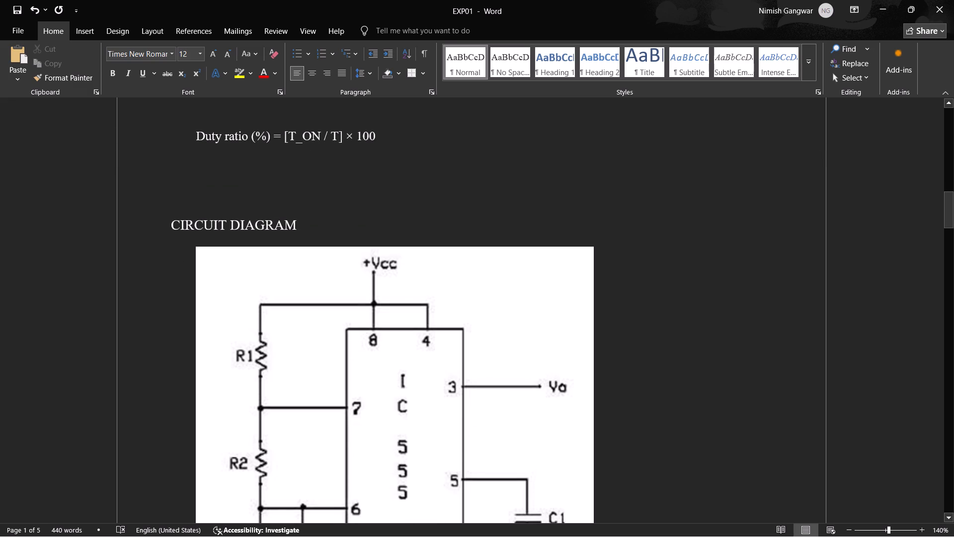
pyautogui.press('-')
pyautogui.scroll(-5, 308, 270)
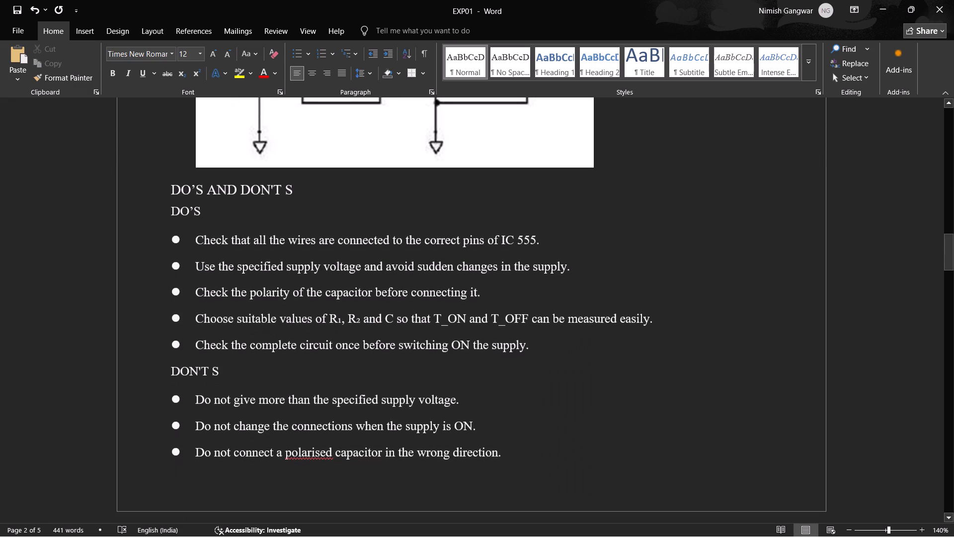
pyautogui.click(304, 188)
pyautogui.press('space')
pyautogui.write('-')
# Add a space and hyphen after the OBSERVATION (SIGNAL) and OBSERVATION TABLE headings.
pyautogui.keyDown('ctrl'); pyautogui.scroll(1, 288, 291); pyautogui.keyUp('ctrl')
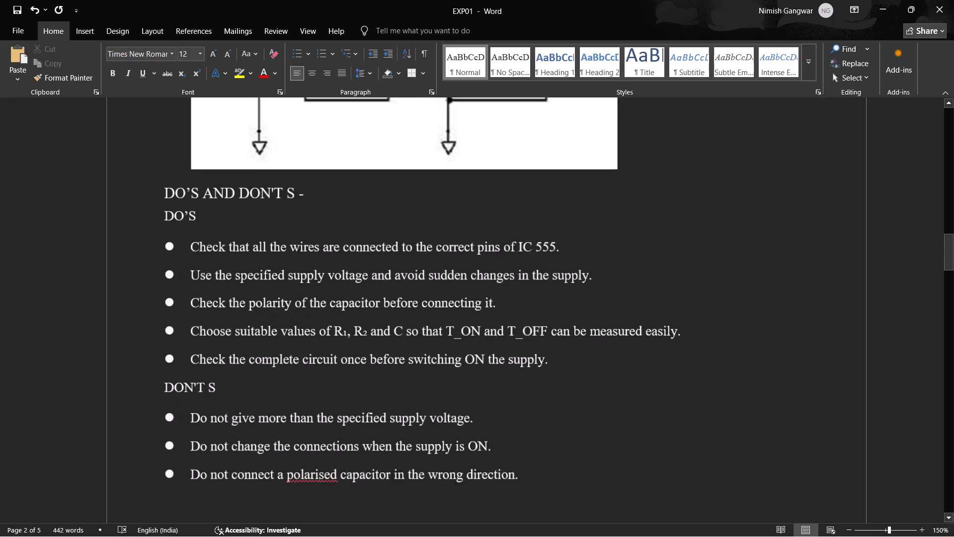
pyautogui.scroll(-2, 294, 352)
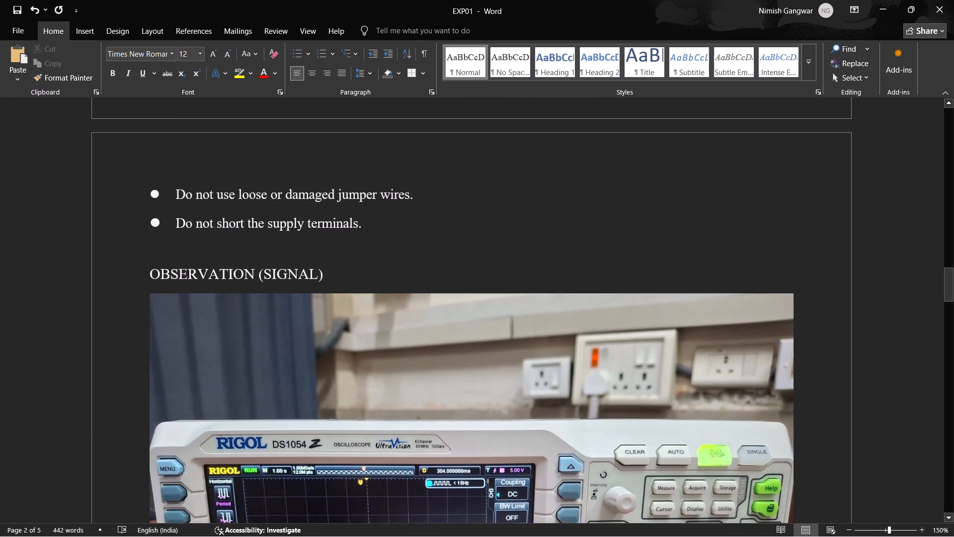
pyautogui.click(332, 271)
pyautogui.press('space')
pyautogui.write('-')
pyautogui.scroll(-2, 352, 340)
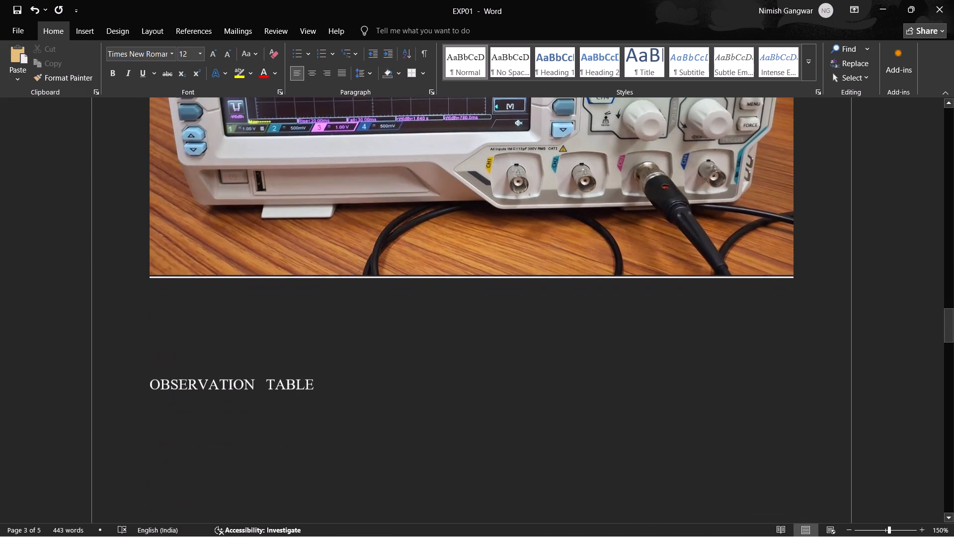
pyautogui.click(328, 379)
pyautogui.press('space')
pyautogui.write('-')
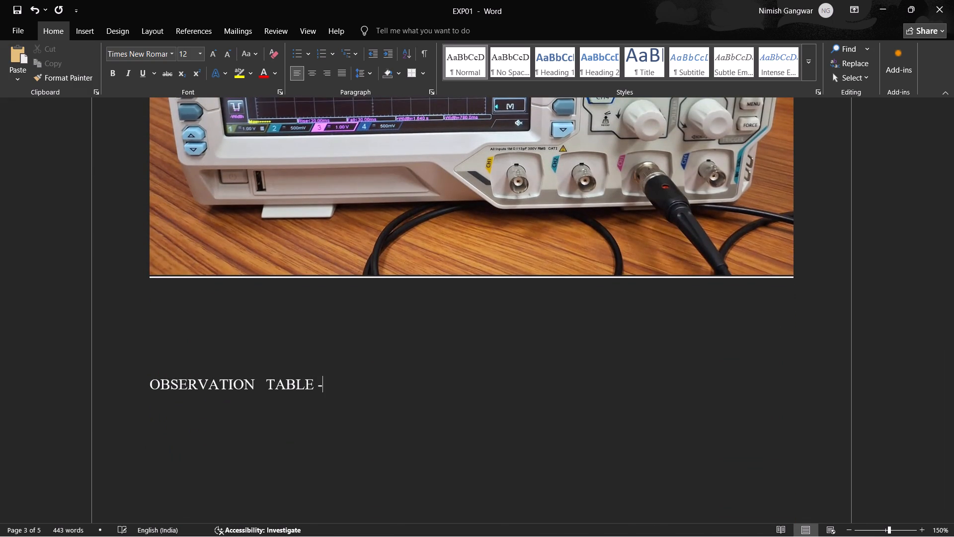
# Delete the extra spaces before and after "and" in the error sentence of the RESULT section.
pyautogui.scroll(-9, 328, 379)
pyautogui.scroll(2, 328, 379)
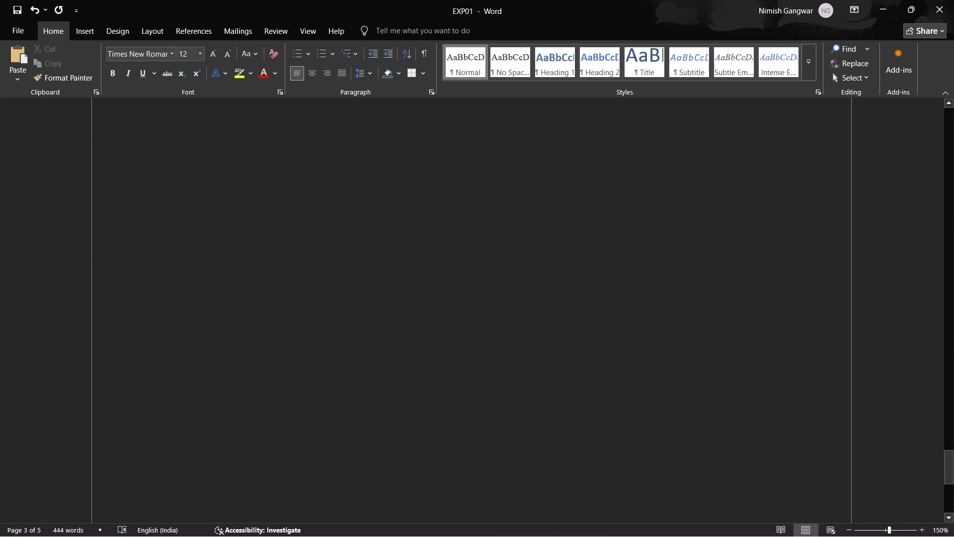
pyautogui.scroll(2, 328, 379)
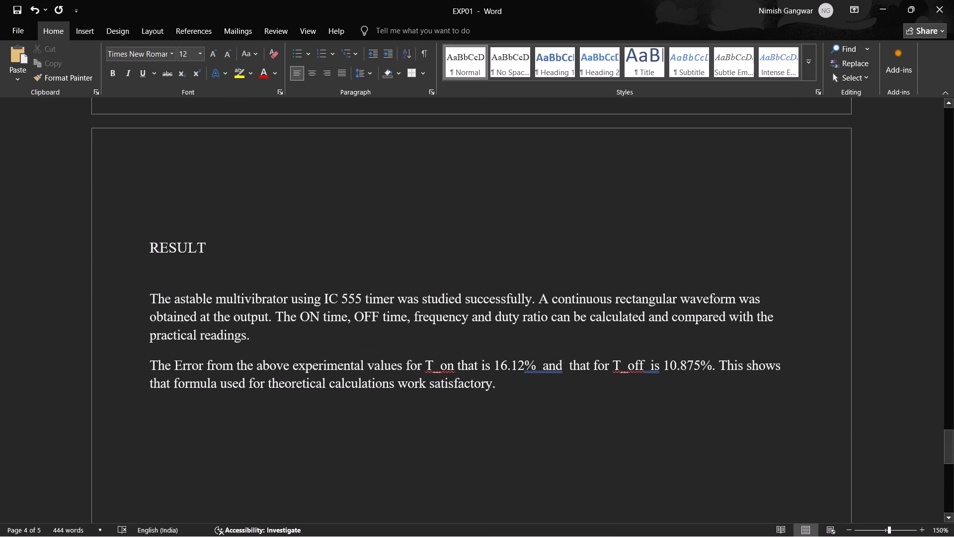
pyautogui.click(541, 364)
pyautogui.press('BackSpace')
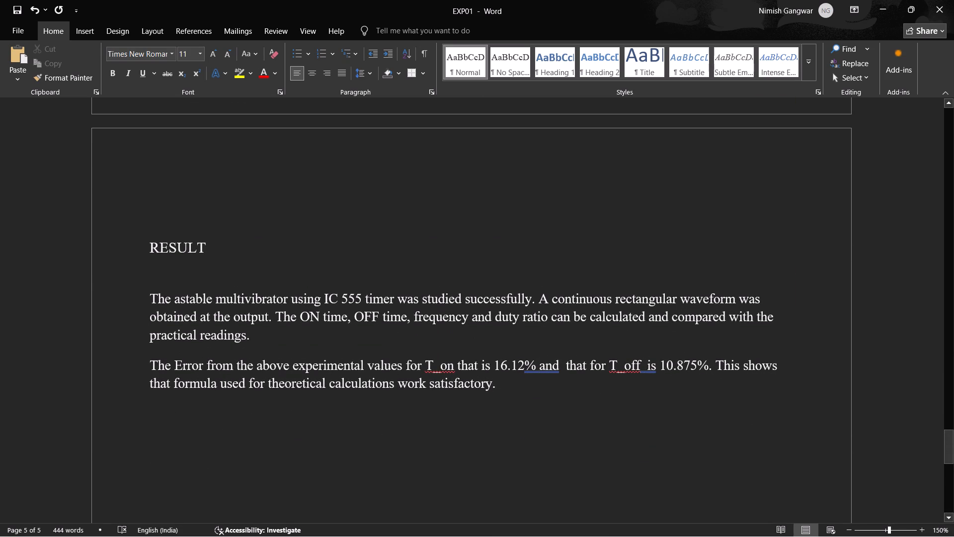
pyautogui.click(564, 365)
pyautogui.press('BackSpace')
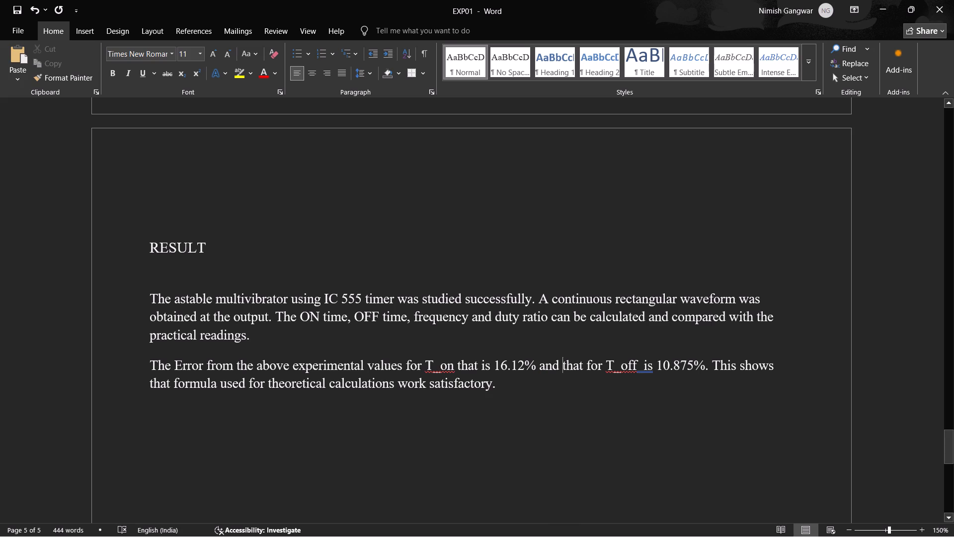
# Change T_off to "T off" in the RESULT error sentence and remove the extra space before "is".
pyautogui.click(619, 366)
pyautogui.press('BackSpace')
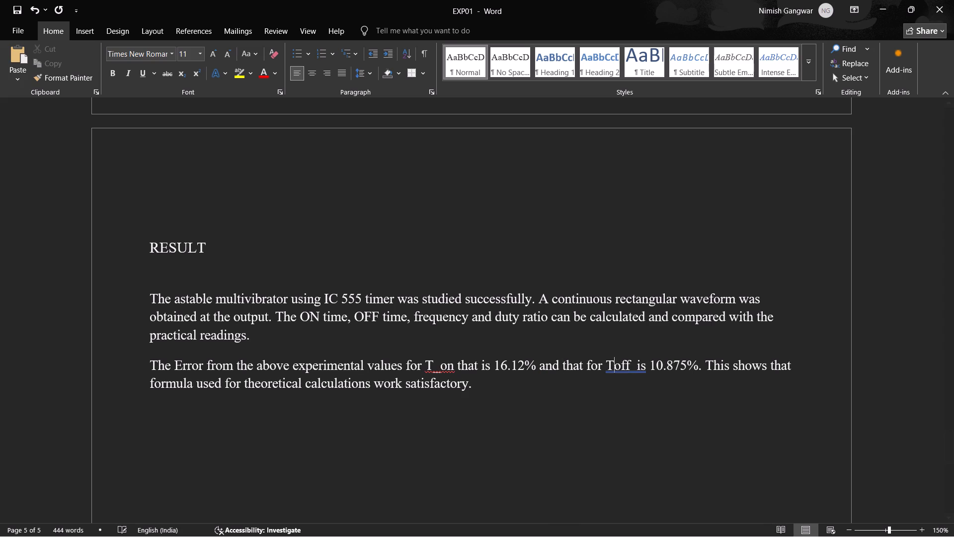
pyautogui.press('space')
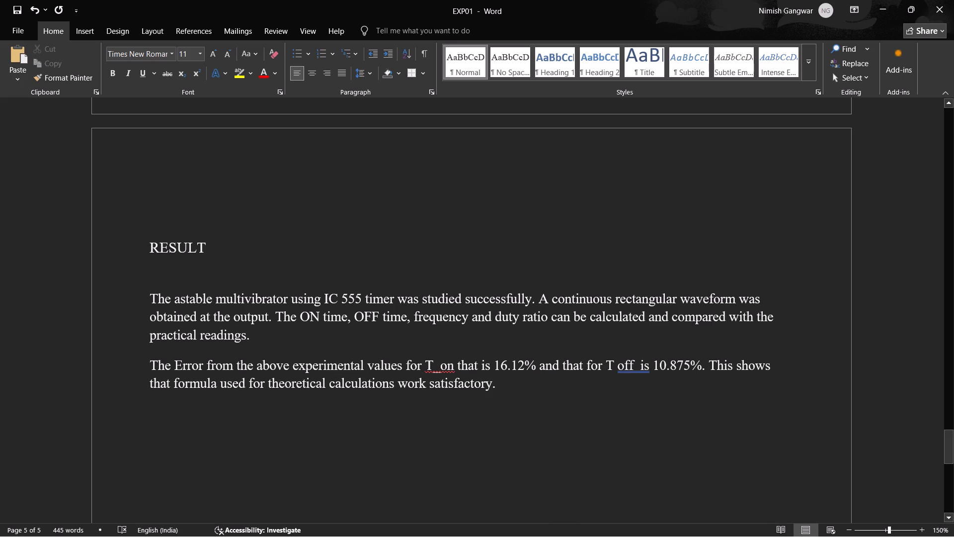
pyautogui.click(641, 365)
pyautogui.press('BackSpace')
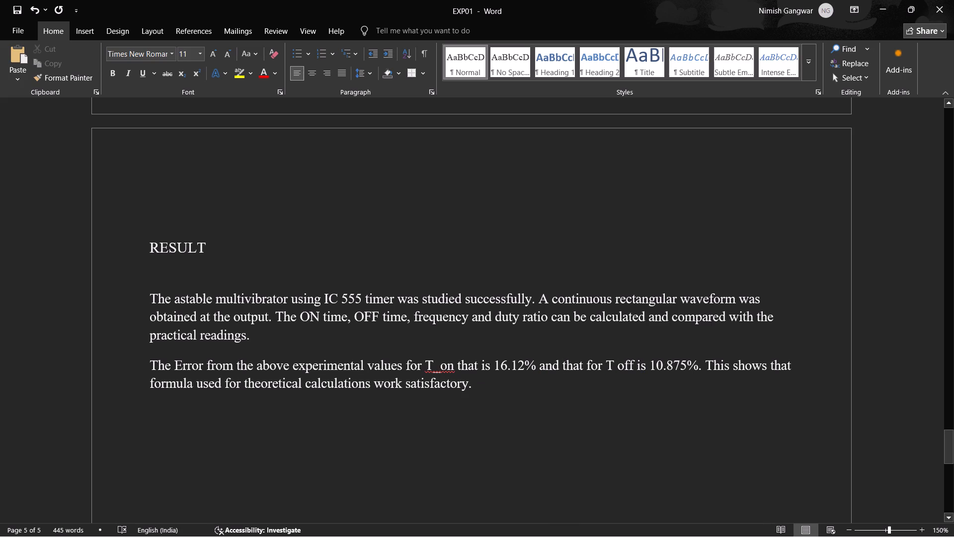
# Delete the underscore from T_on in the RESULT error sentence.
pyautogui.click(440, 370)
pyautogui.press('BackSpace')
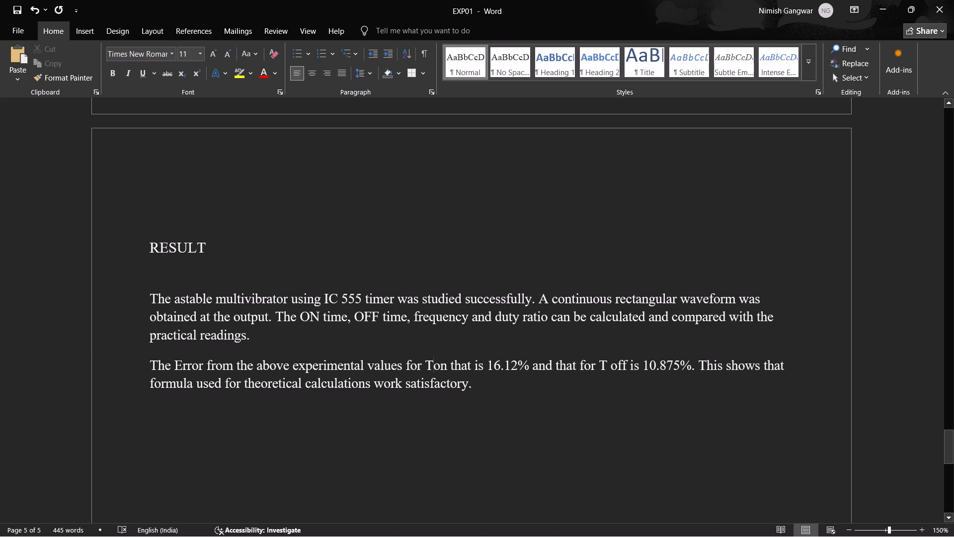
# Remove the space in "T off" in the RESULT error sentence so it reads Toff.
pyautogui.click(611, 364)
pyautogui.press('BackSpace')
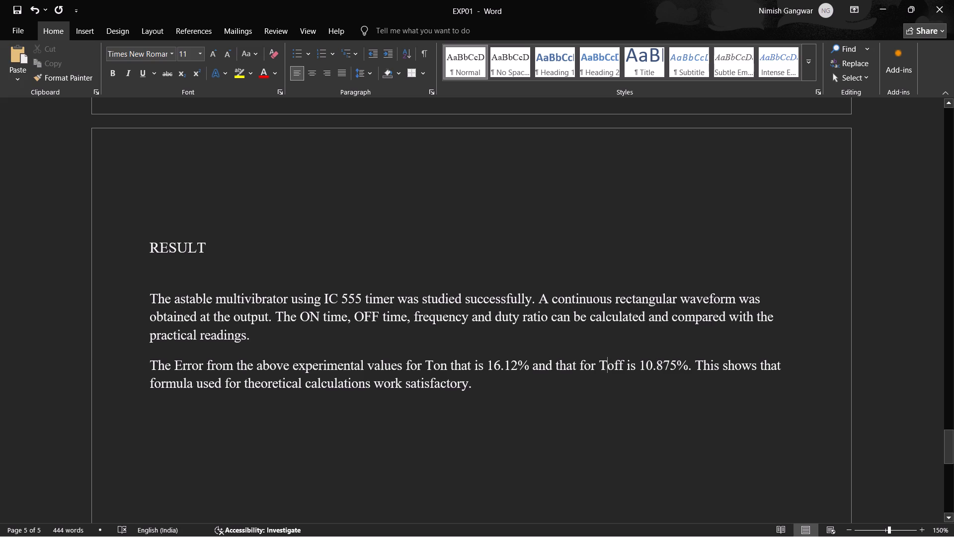
pyautogui.click(494, 363)
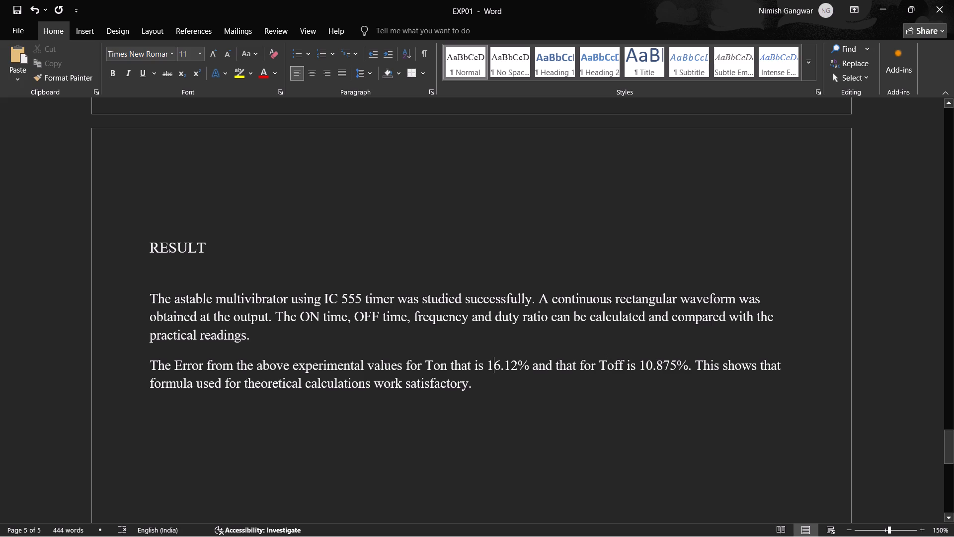
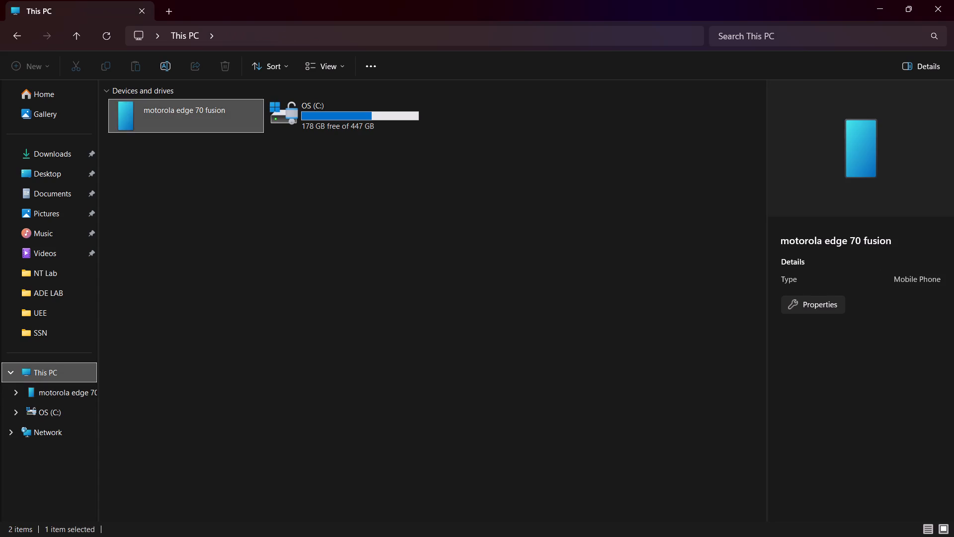
pyautogui.doubleClick(163, 121)
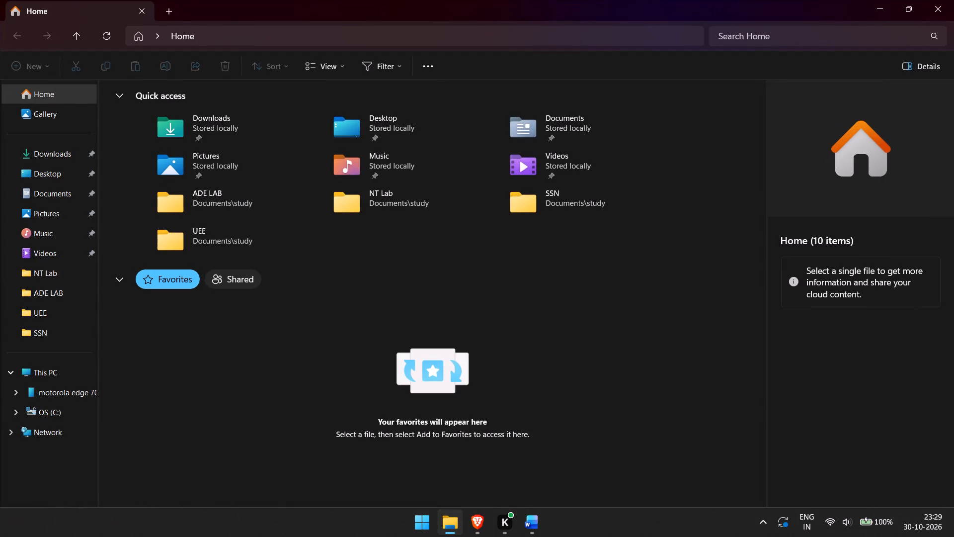
pyautogui.click(55, 388)
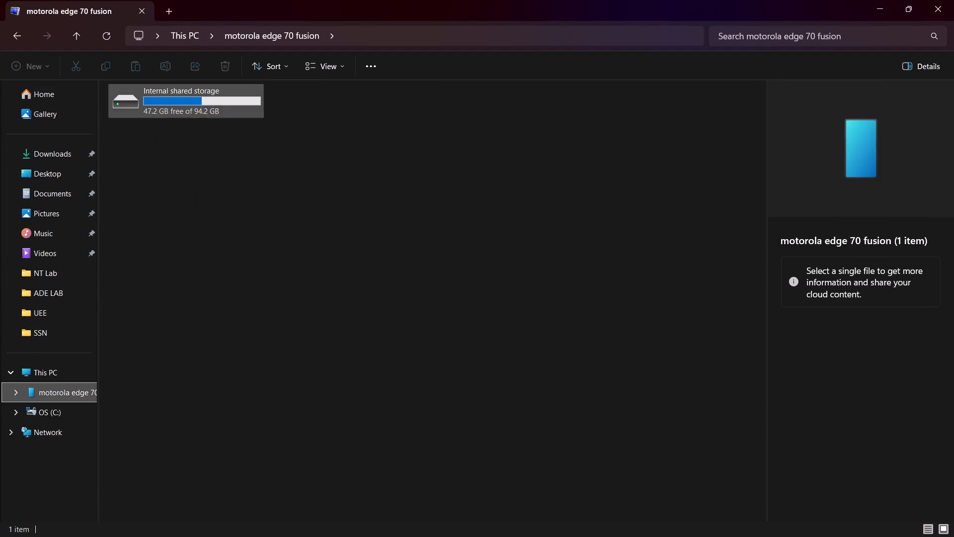
pyautogui.doubleClick(189, 108)
pyautogui.doubleClick(370, 138)
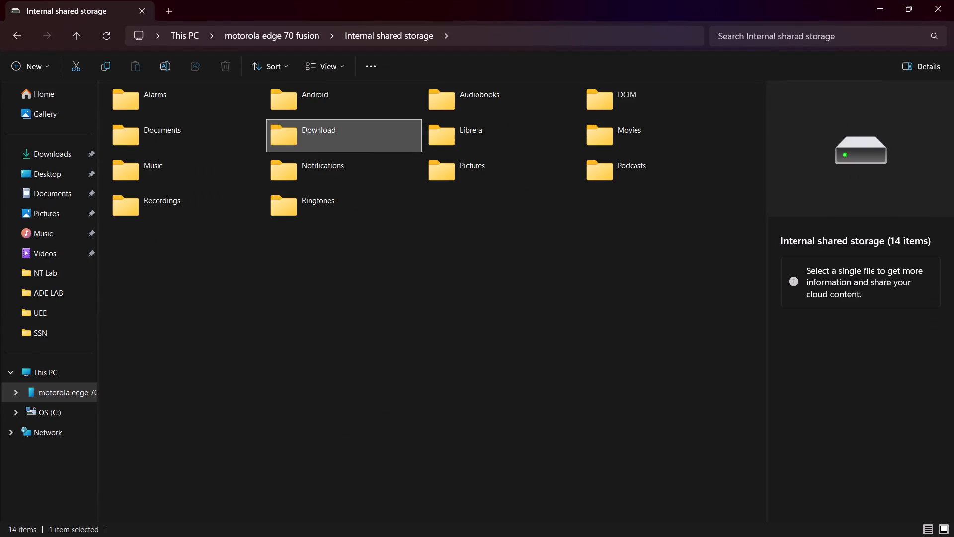
pyautogui.click(366, 32)
pyautogui.doubleClick(605, 90)
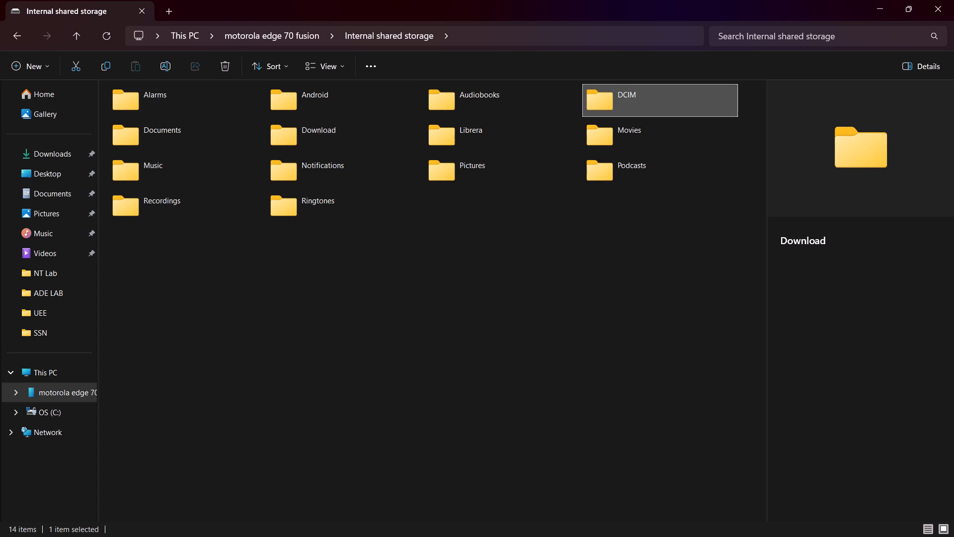
pyautogui.doubleClick(243, 103)
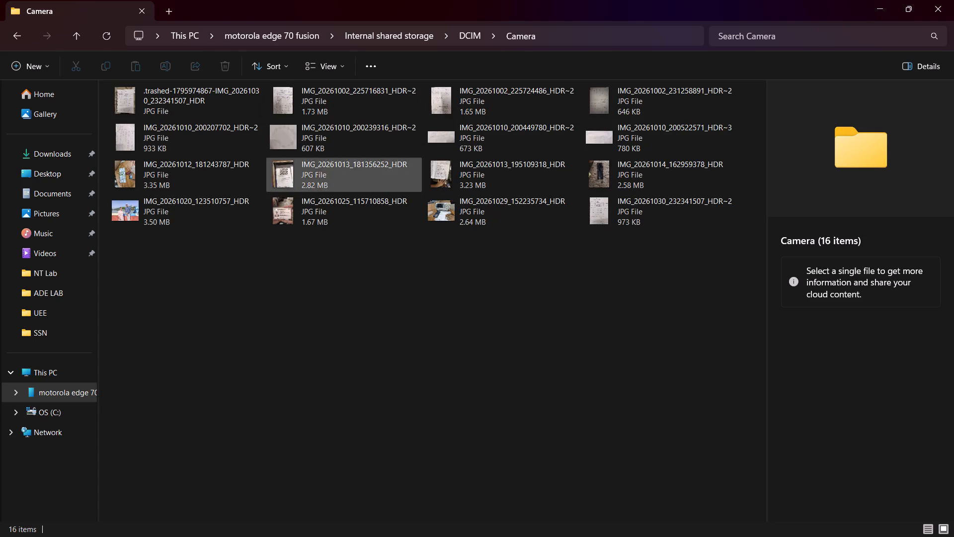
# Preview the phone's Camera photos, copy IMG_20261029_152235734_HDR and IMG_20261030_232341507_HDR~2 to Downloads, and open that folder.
pyautogui.click(365, 103)
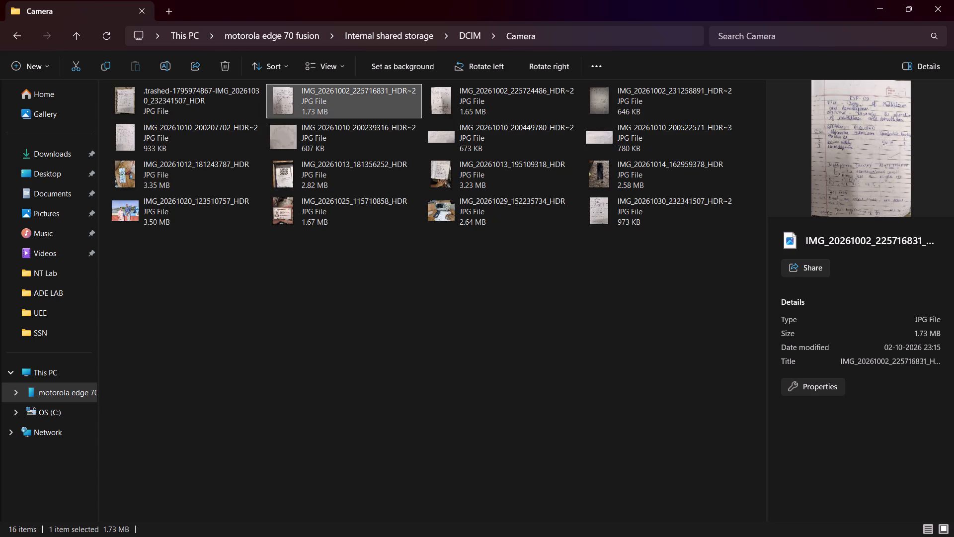
pyautogui.click(468, 105)
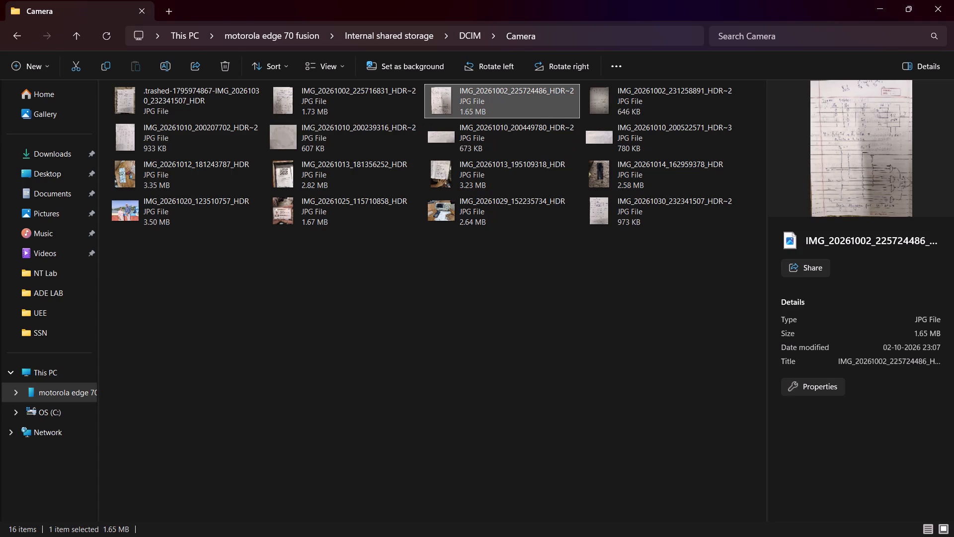
pyautogui.click(373, 147)
pyautogui.click(254, 140)
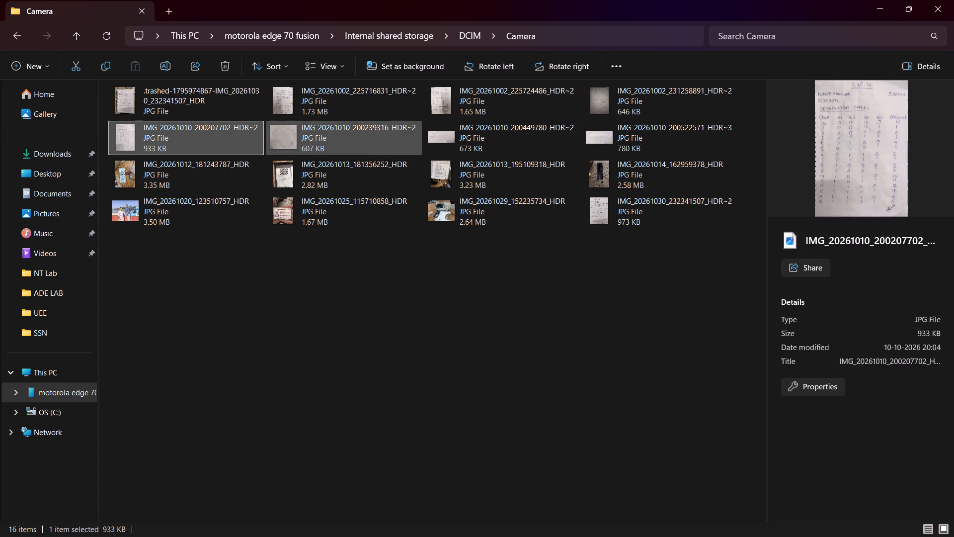
pyautogui.click(193, 178)
pyautogui.click(304, 177)
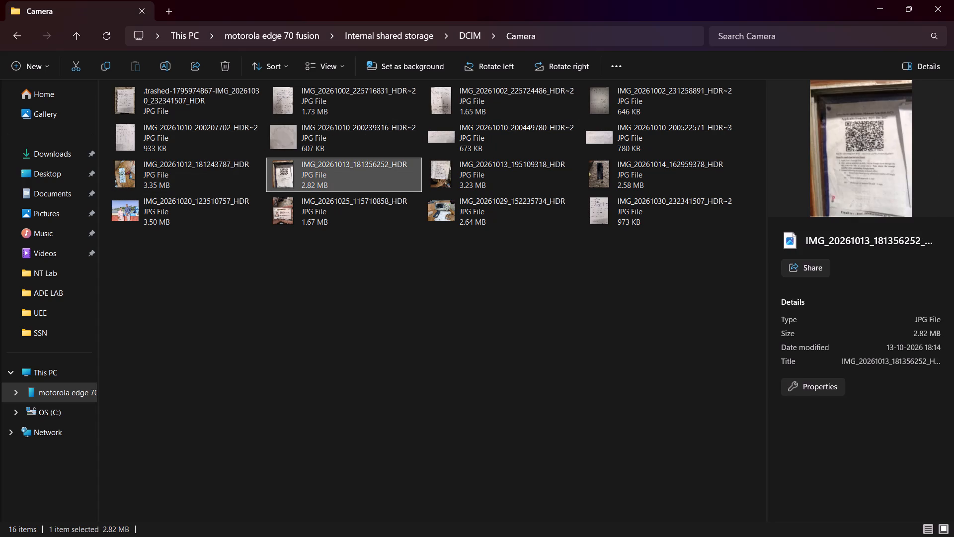
pyautogui.click(336, 239)
pyautogui.click(346, 214)
pyautogui.click(454, 208)
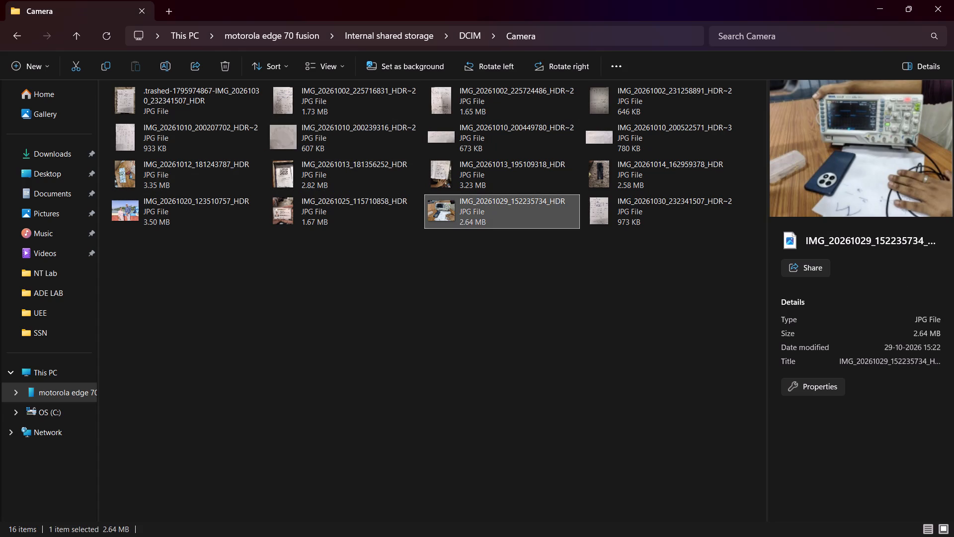
pyautogui.click(629, 195)
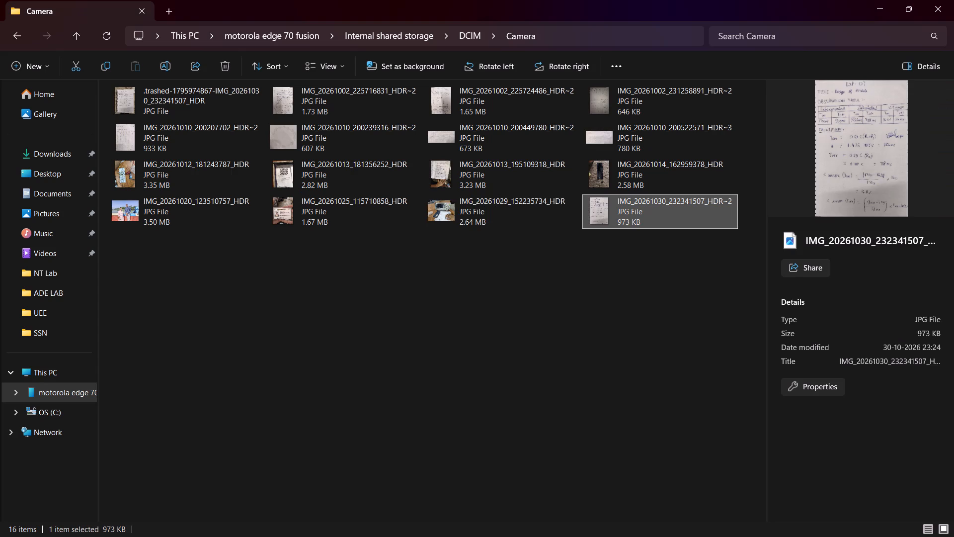
pyautogui.moveTo(486, 261); pyautogui.dragTo(625, 209)
pyautogui.moveTo(555, 210); pyautogui.dragTo(38, 152)
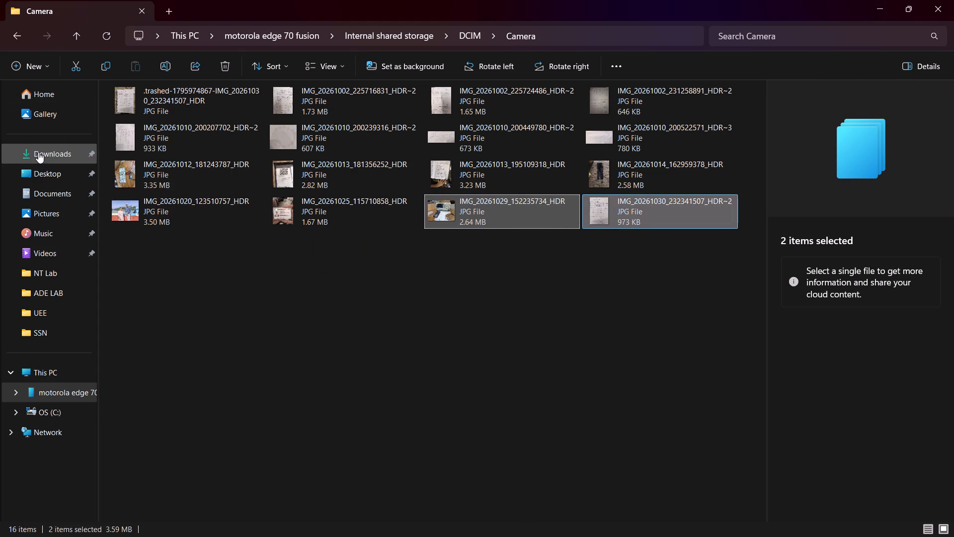
pyautogui.click(38, 152)
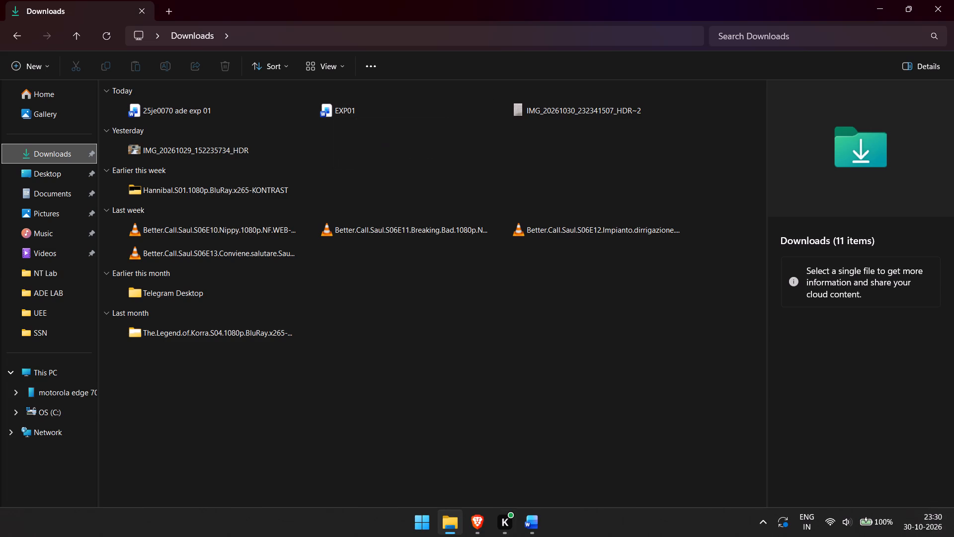
# Switch to the EXP01 document in Word and delete the old oscilloscope photo under the OBSERVATION (SIGNAL) heading.
pyautogui.click(523, 536)
pyautogui.scroll(13, 438, 292)
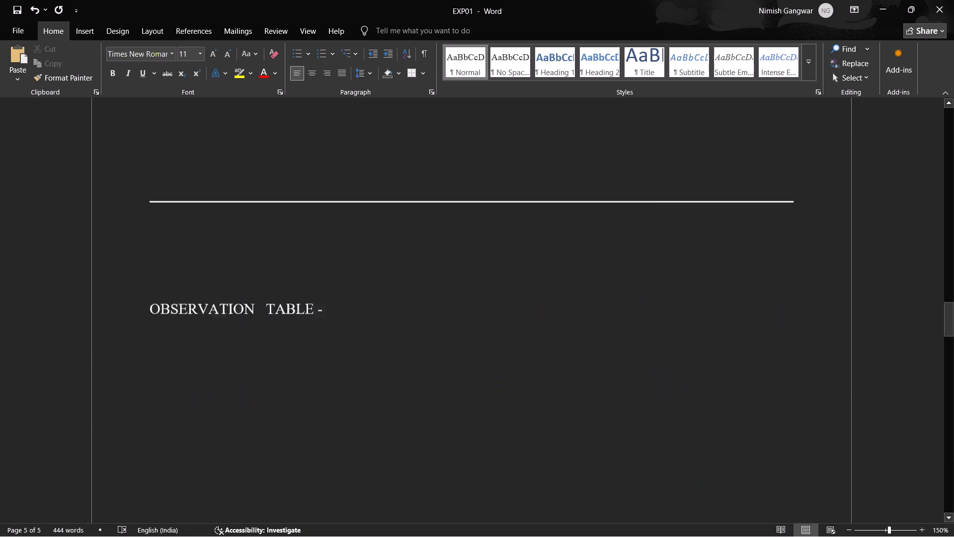
pyautogui.scroll(14, 438, 292)
pyautogui.click(373, 332)
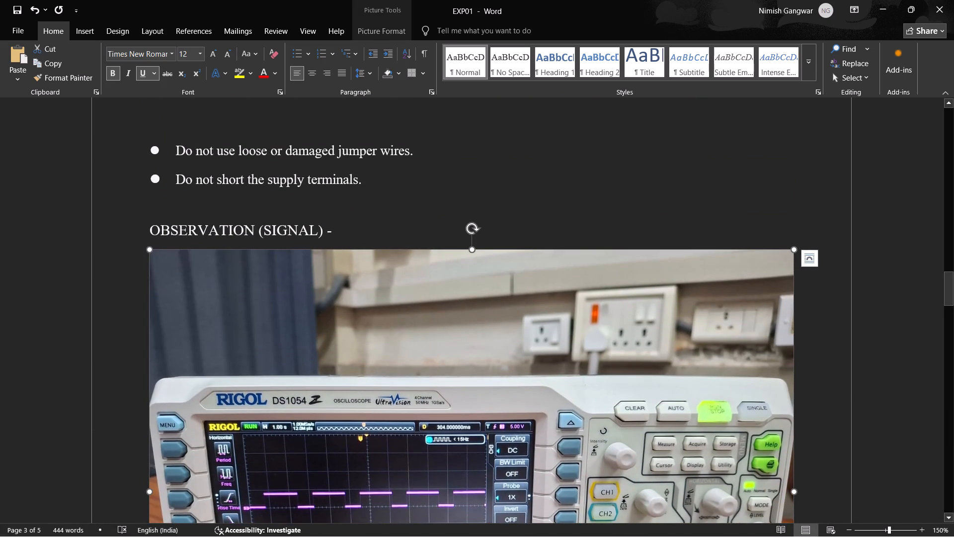
pyautogui.press('Delete')
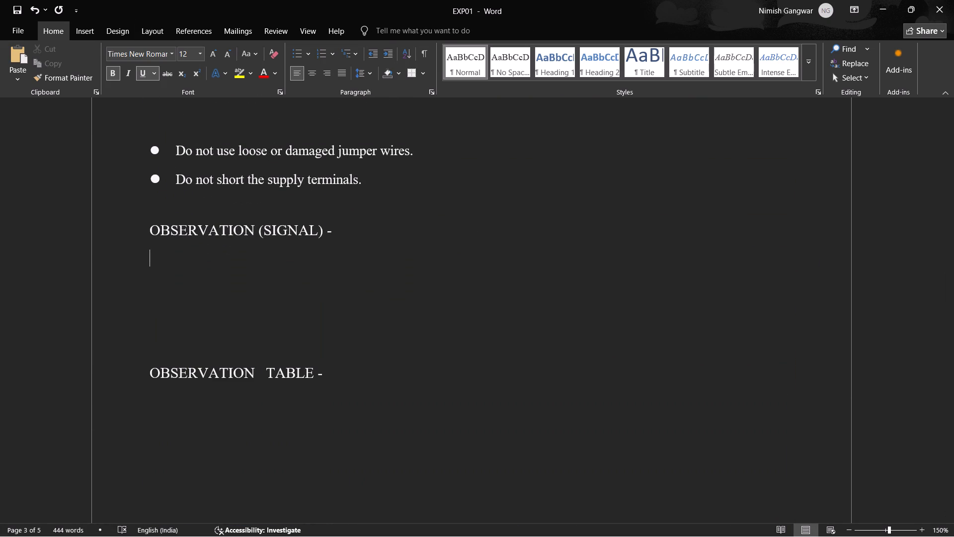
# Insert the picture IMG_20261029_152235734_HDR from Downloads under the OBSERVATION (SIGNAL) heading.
pyautogui.click(85, 29)
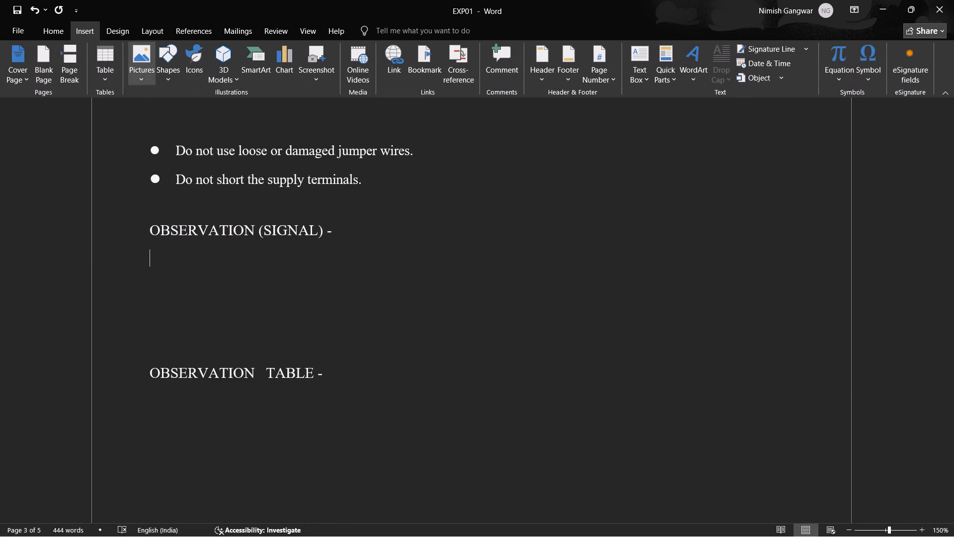
pyautogui.click(150, 74)
pyautogui.click(157, 103)
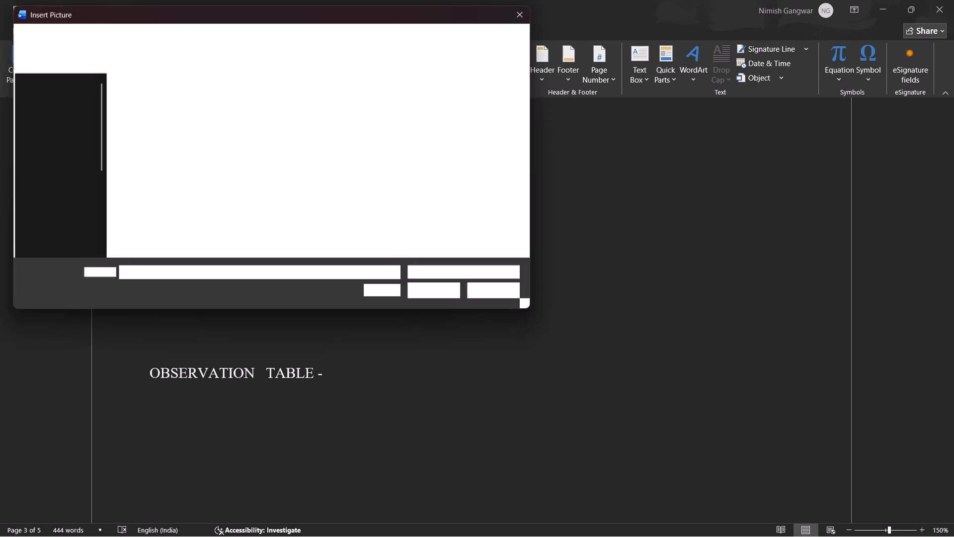
pyautogui.click(55, 117)
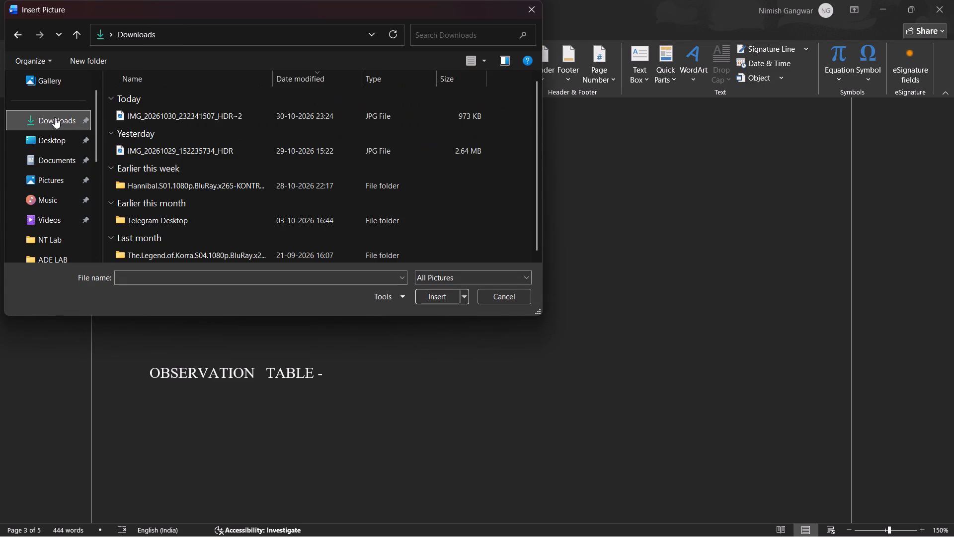
pyautogui.doubleClick(200, 150)
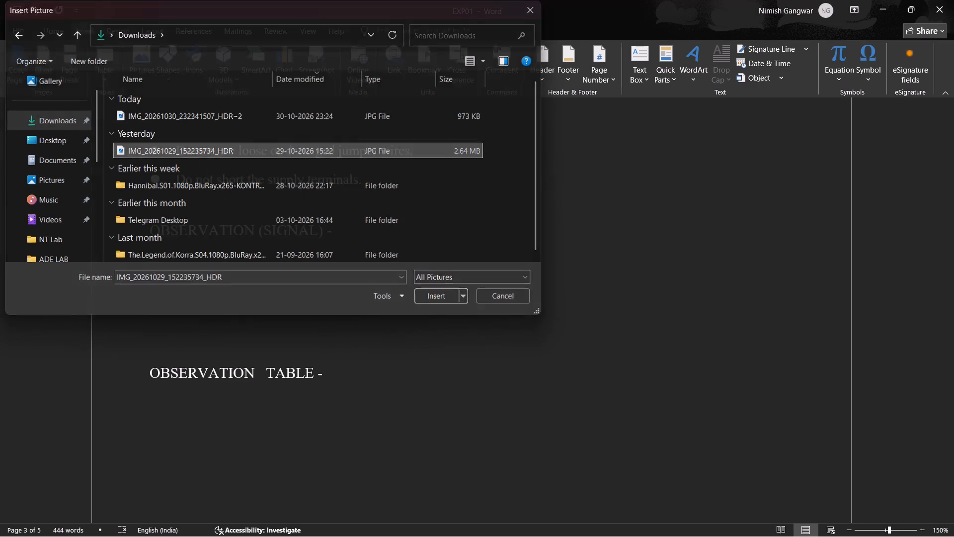
# Delete the three empty lines between the new oscilloscope photo and the OBSERVATION TABLE heading.
pyautogui.scroll(-2, 251, 276)
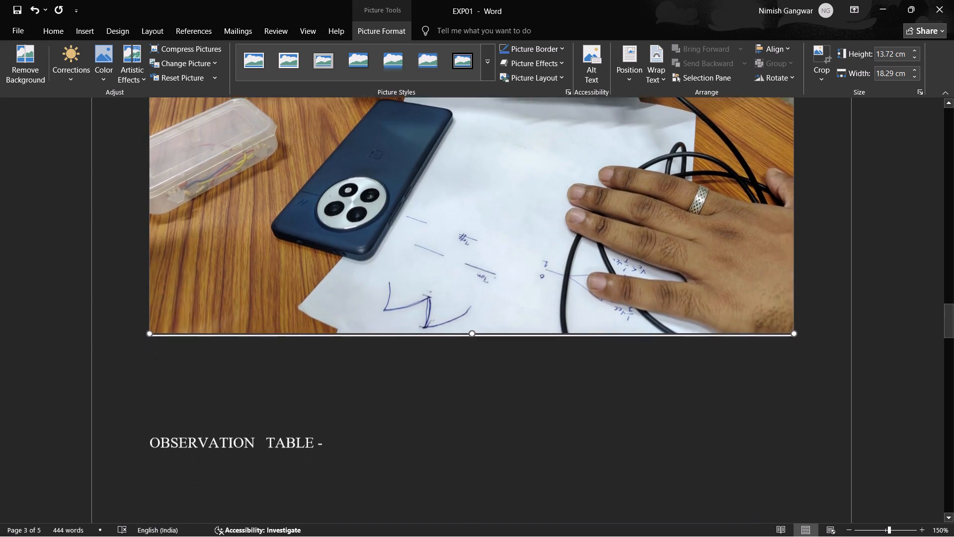
pyautogui.scroll(-1, 251, 276)
pyautogui.scroll(-1, 198, 407)
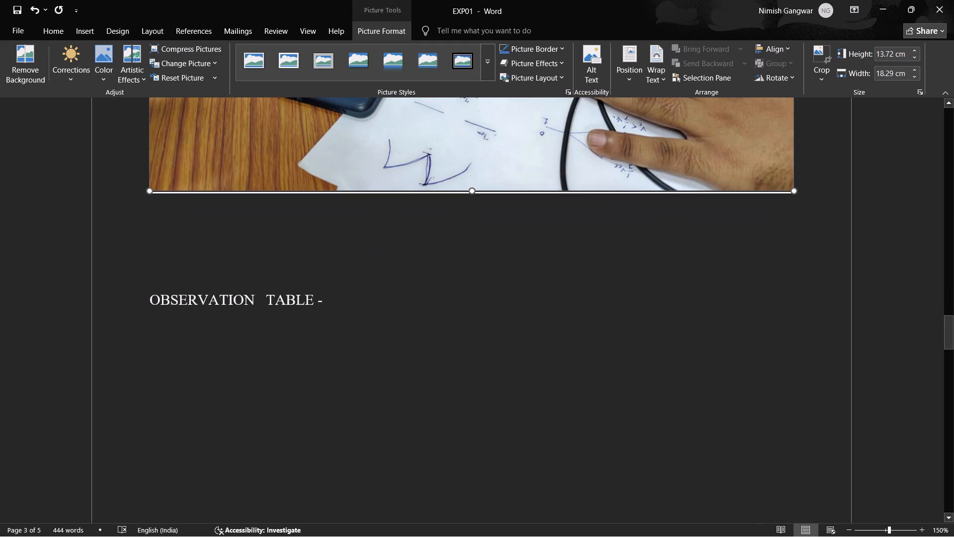
pyautogui.click(147, 296)
pyautogui.press('BackSpace')
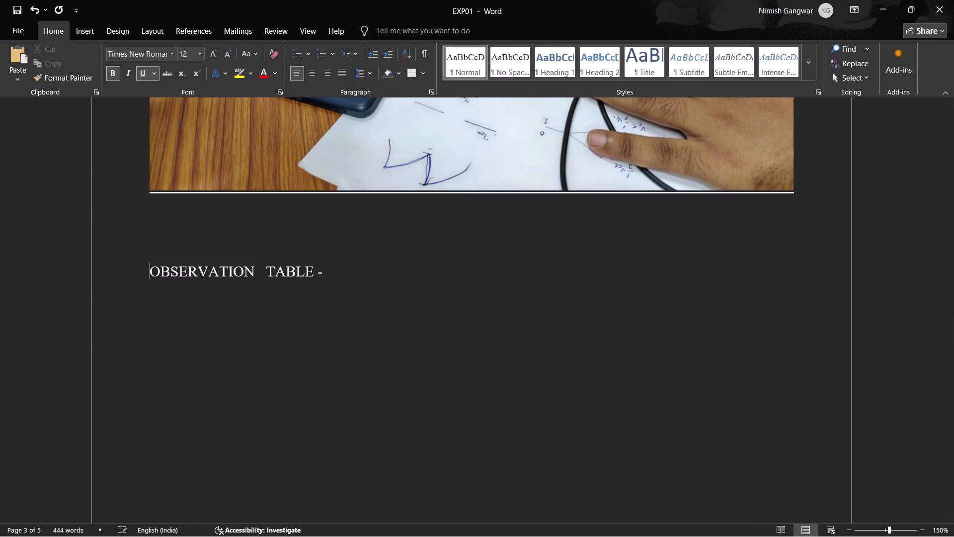
pyautogui.press('BackSpace')
pyautogui.press('BackSpace')
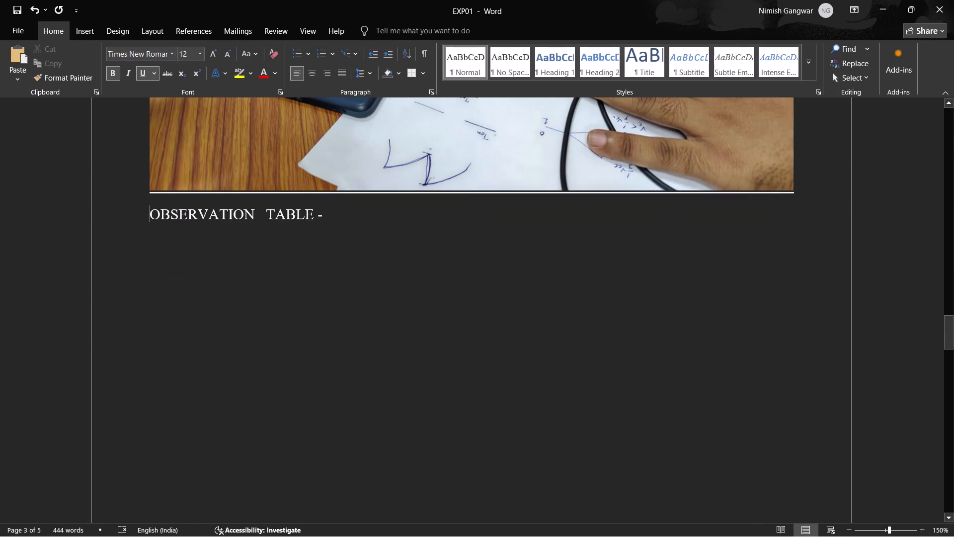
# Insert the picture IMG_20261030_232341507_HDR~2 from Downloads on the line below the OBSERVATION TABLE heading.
pyautogui.click(154, 246)
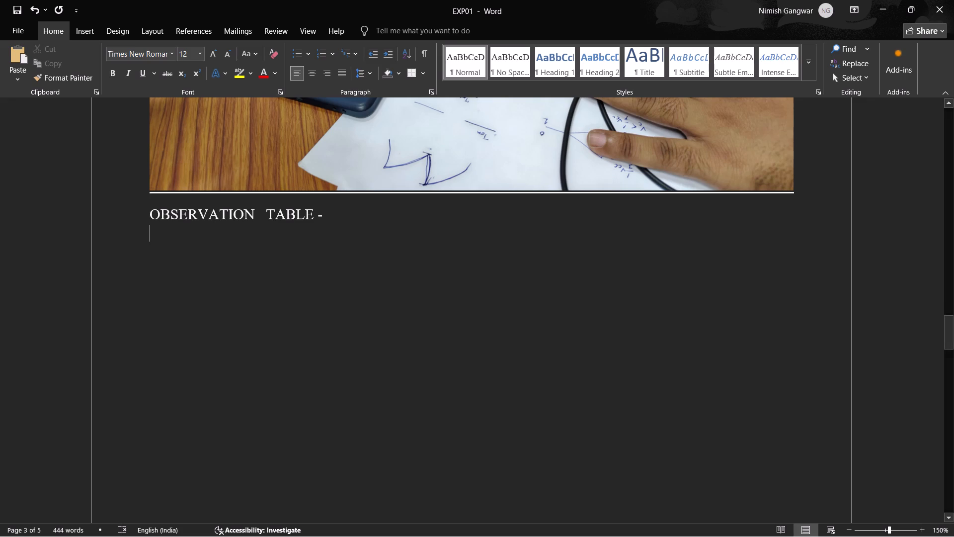
pyautogui.click(90, 29)
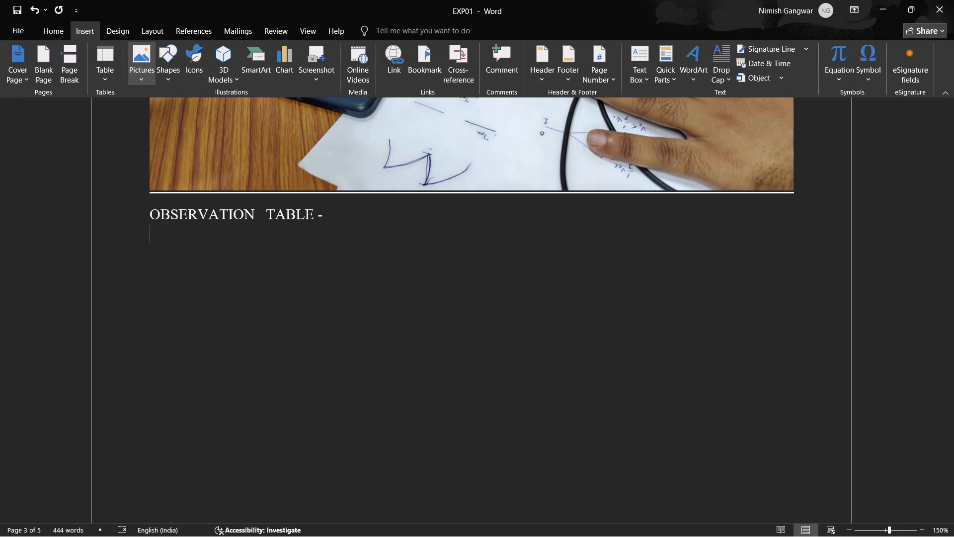
pyautogui.click(132, 74)
pyautogui.click(153, 110)
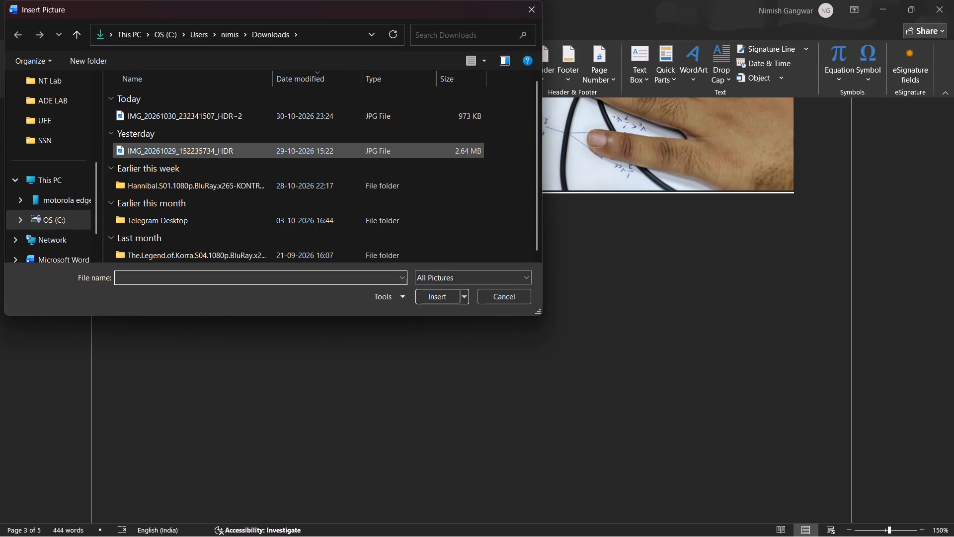
pyautogui.doubleClick(228, 119)
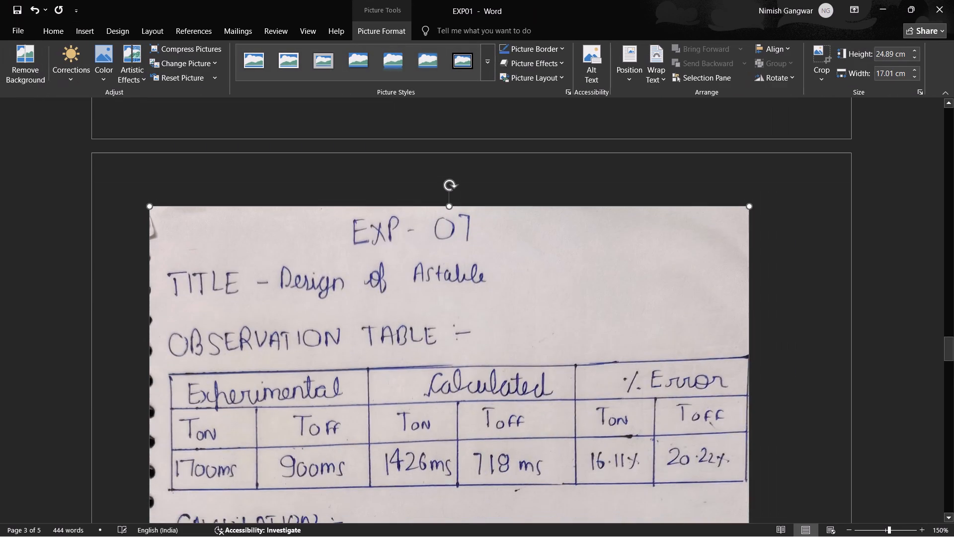
# Delete the old ruled-notebook observation photo that follows the newly inserted handwritten sheet.
pyautogui.scroll(10, 264, 266)
pyautogui.scroll(-1, 264, 266)
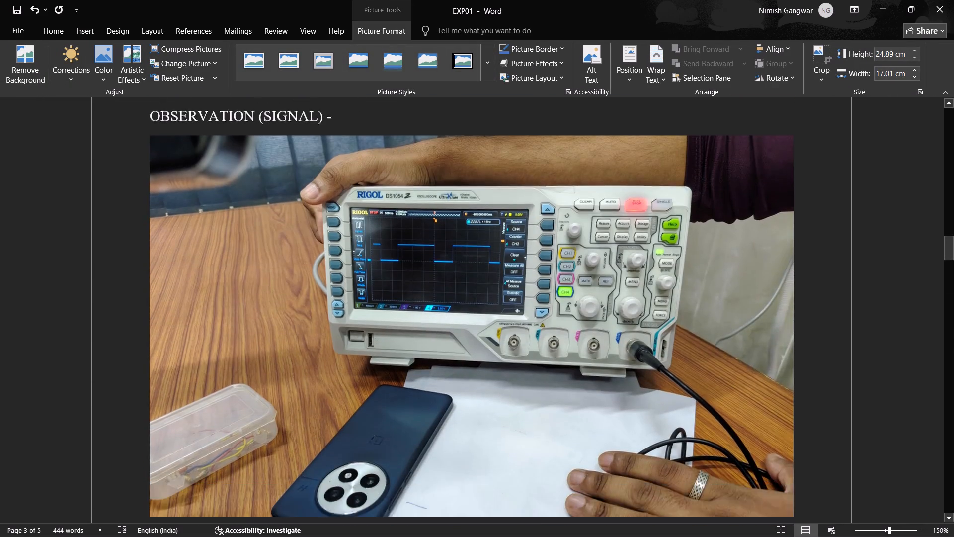
pyautogui.scroll(-1, 264, 266)
pyautogui.keyDown('ctrl'); pyautogui.scroll(-12, 264, 266); pyautogui.keyUp('ctrl')
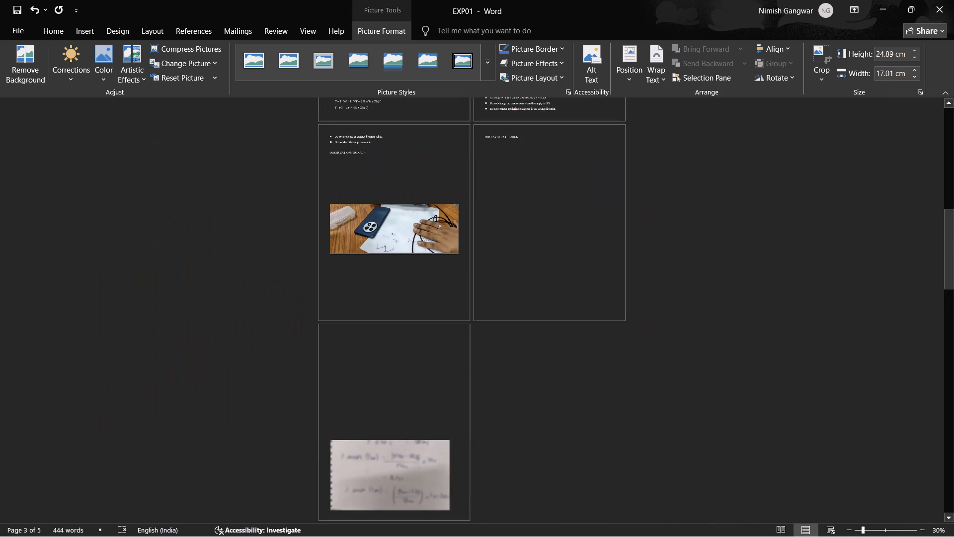
pyautogui.scroll(1, 264, 266)
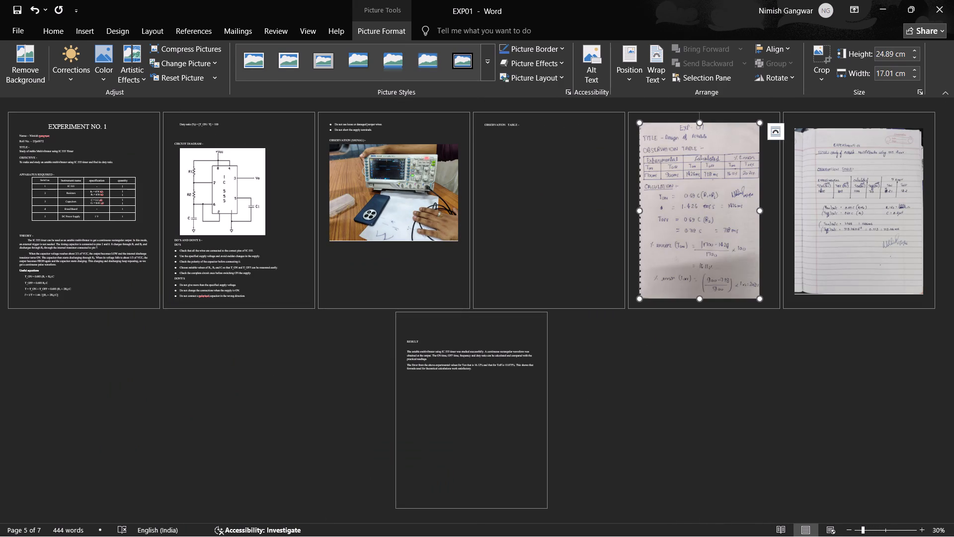
pyautogui.click(845, 258)
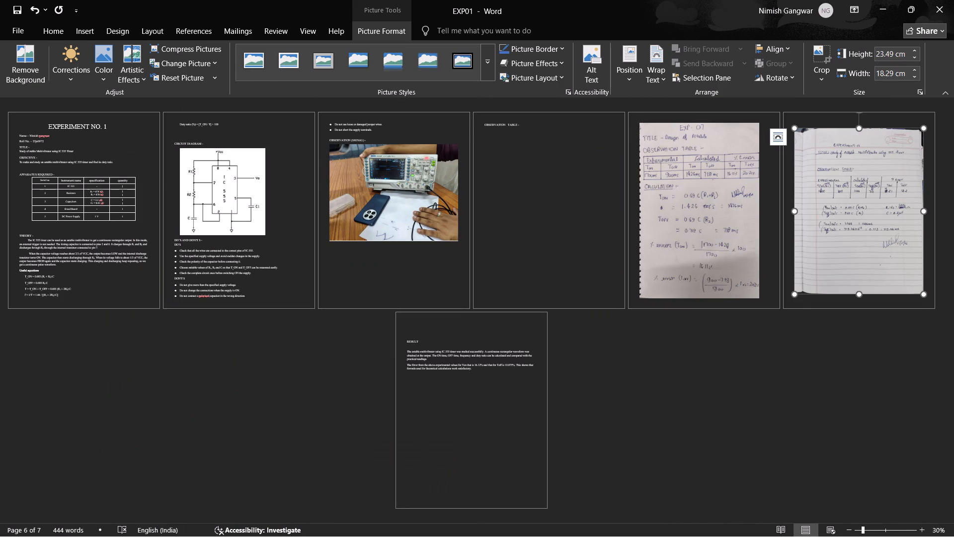
pyautogui.press('Delete')
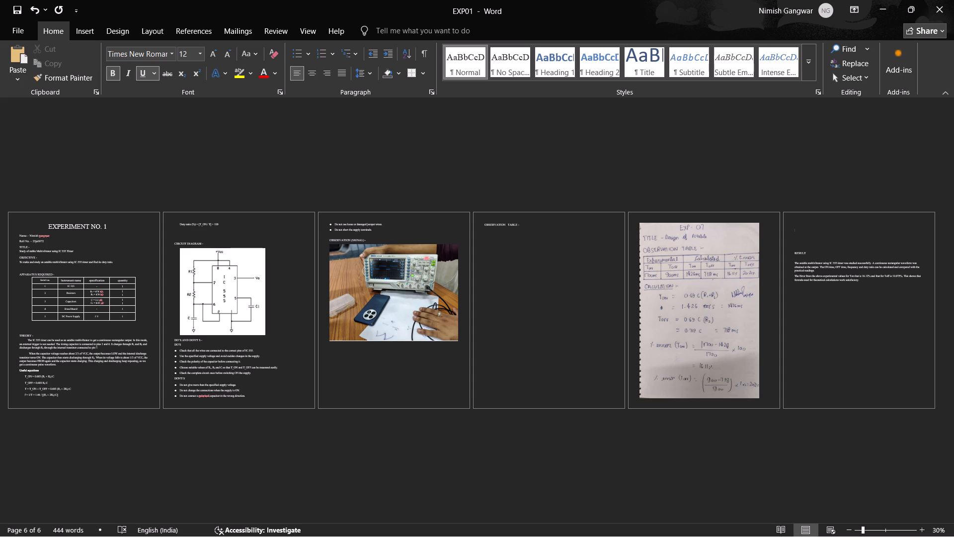
# Try to move the handwritten sheet picture onto the preceding page with the OBSERVATION TABLE heading.
pyautogui.moveTo(712, 279); pyautogui.dragTo(562, 309)
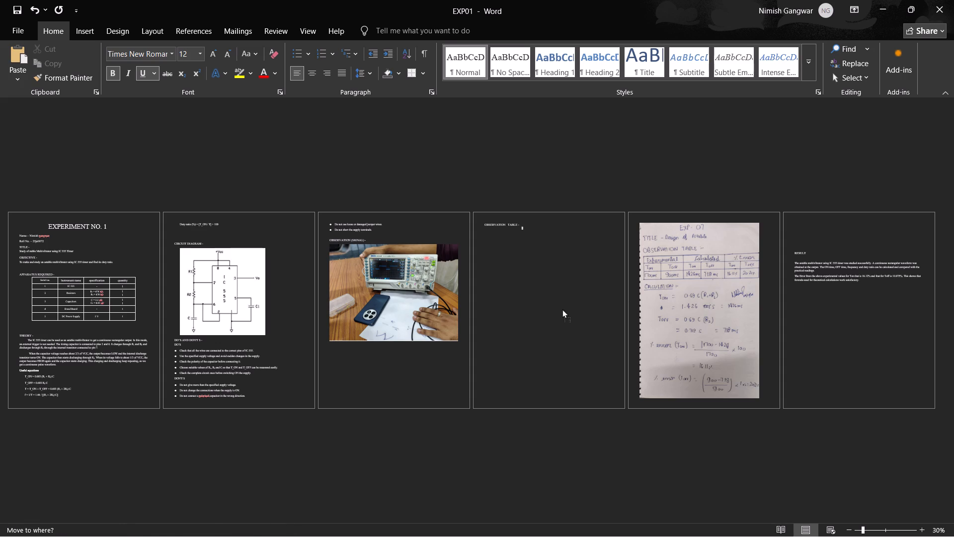
pyautogui.moveTo(562, 309); pyautogui.dragTo(537, 335)
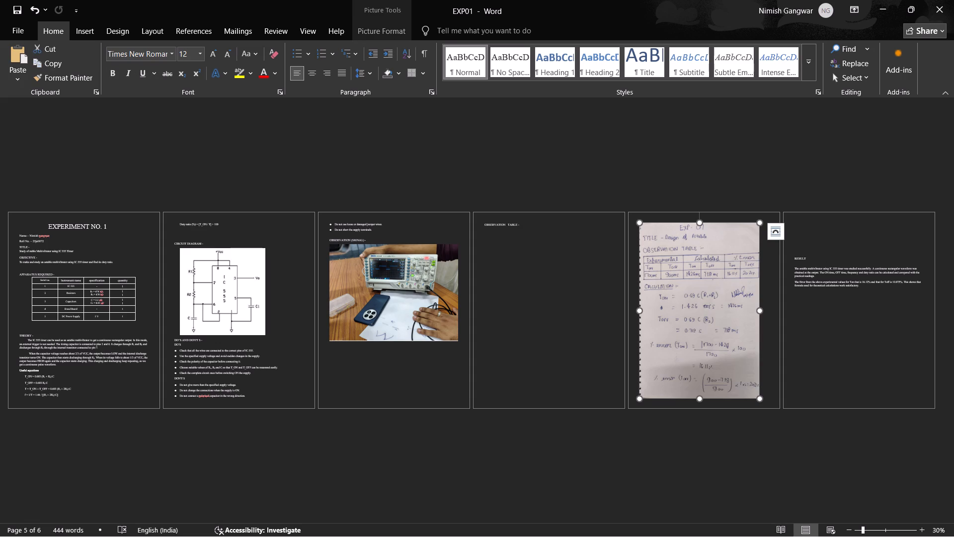
# Pull the OBSERVATION TABLE heading back onto page 3, directly beneath the oscilloscope photo.
pyautogui.click(483, 225)
pyautogui.press('BackSpace')
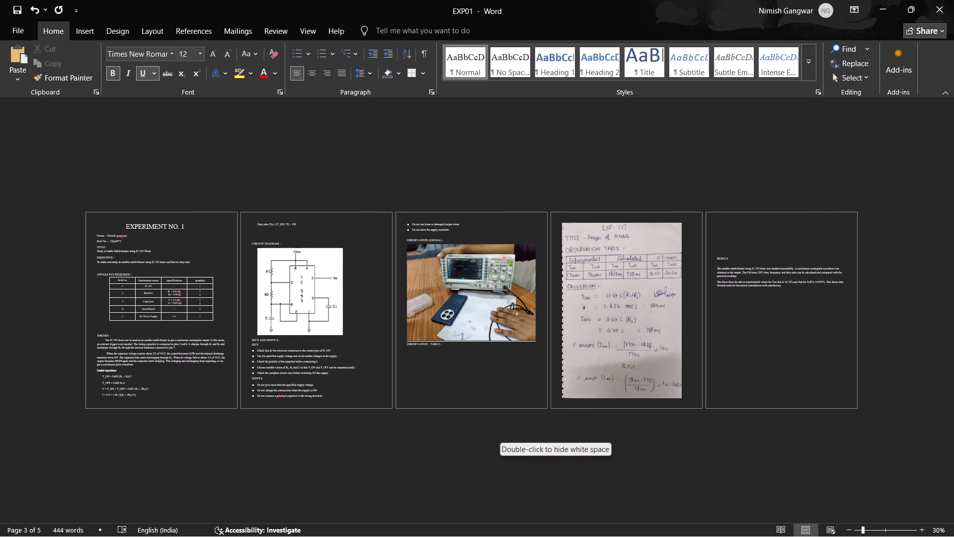
# Set the Ton error in the RESULT paragraph to 16.11%, matching the handwritten calculation sheet.
pyautogui.hscroll(-1, 782, 305)
pyautogui.hscroll(1, 782, 305)
pyautogui.hscroll(-1, 782, 305)
pyautogui.click(782, 305)
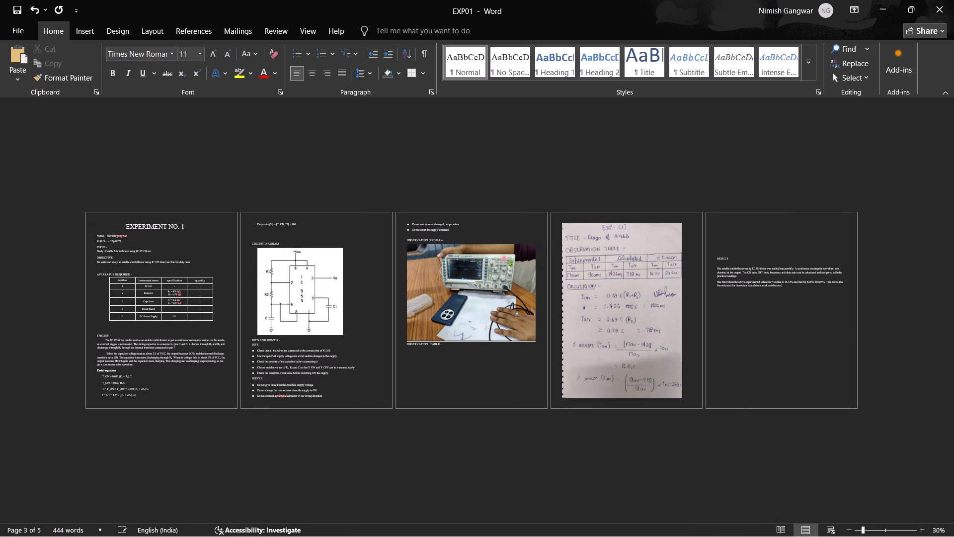
pyautogui.keyDown('ctrl'); pyautogui.scroll(6, 782, 305); pyautogui.keyUp('ctrl')
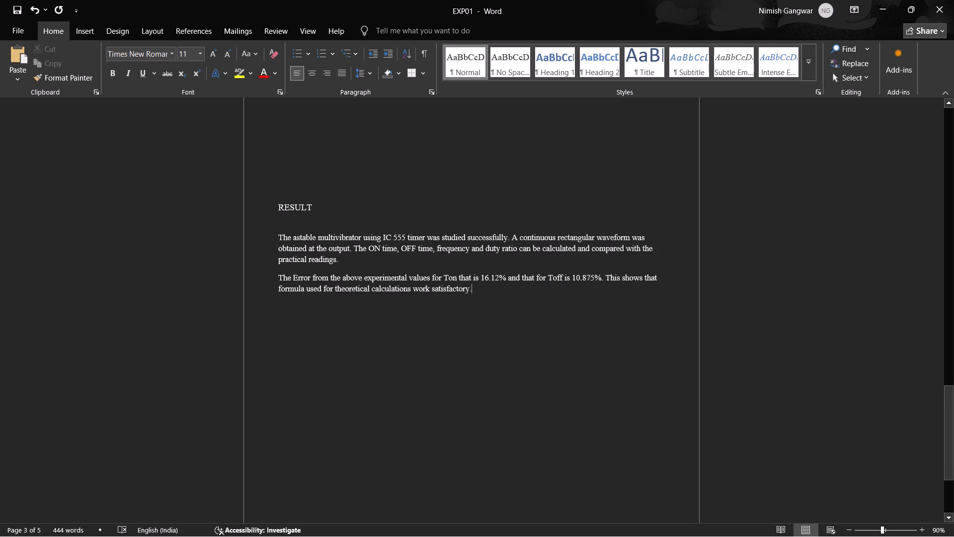
pyautogui.click(500, 278)
pyautogui.press('BackSpace')
pyautogui.press('BackSpace')
pyautogui.press('BackSpace')
pyautogui.press('BackSpace')
pyautogui.press('BackSpace')
pyautogui.scroll(4, 500, 278)
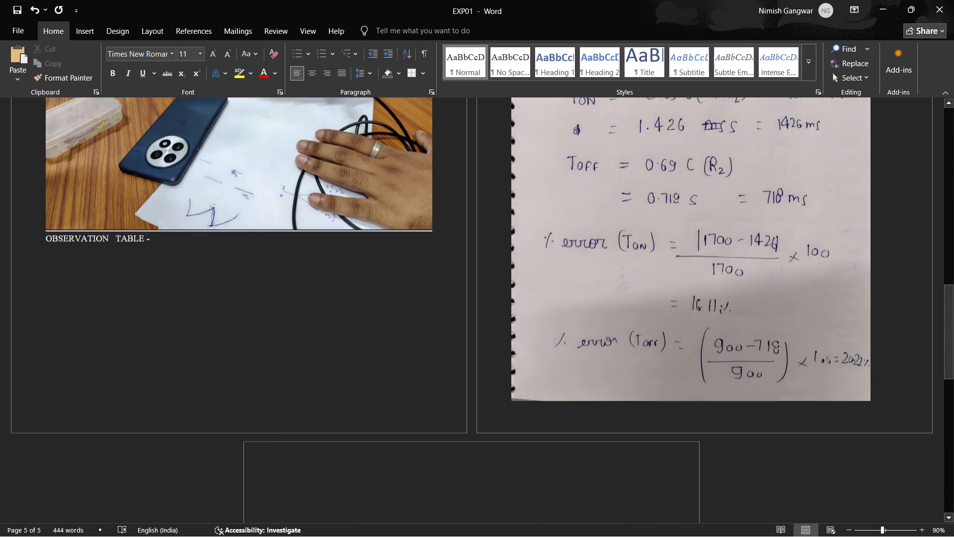
pyautogui.scroll(-2, 500, 278)
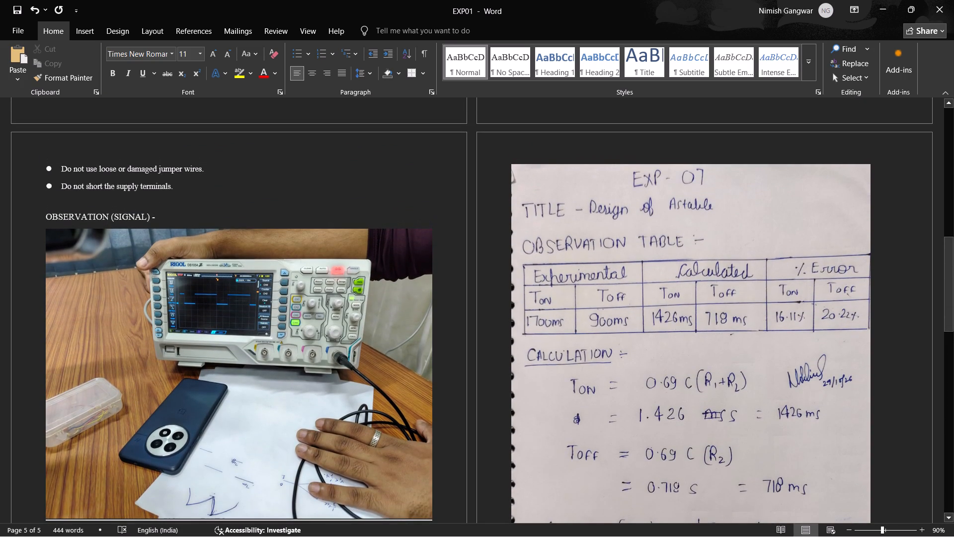
pyautogui.scroll(-2, 500, 278)
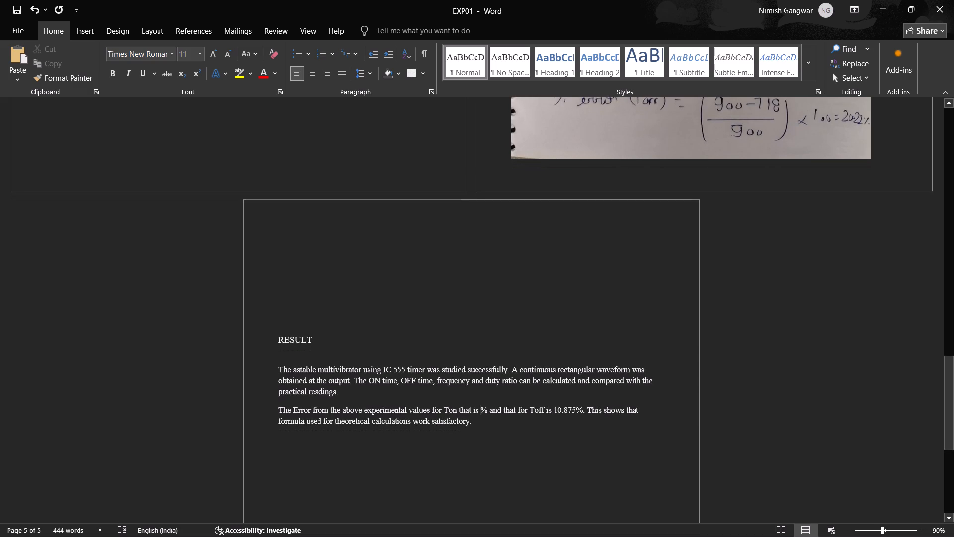
pyautogui.write('16.11')
# Set the Toff error in the RESULT paragraph to 20.22%, matching the handwritten calculation sheet.
pyautogui.scroll(2, 500, 278)
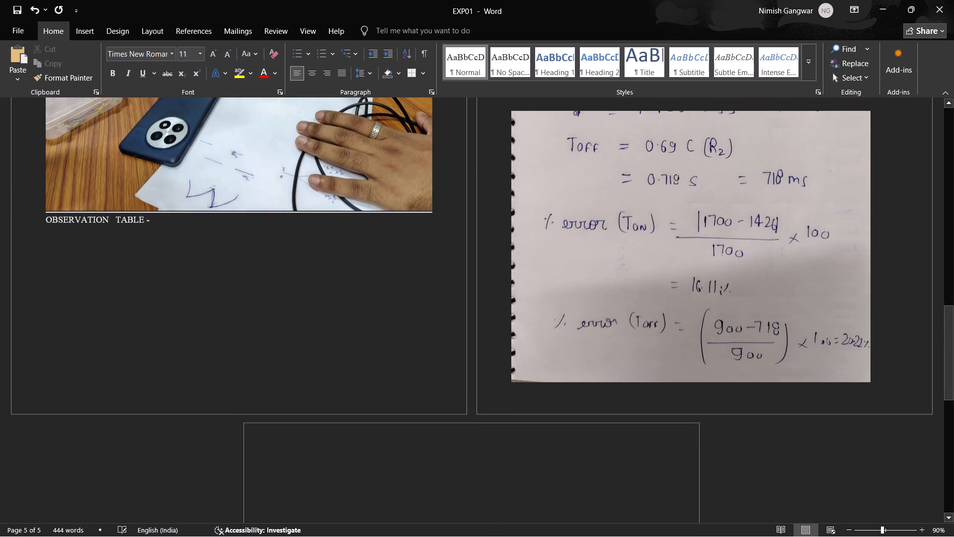
pyautogui.scroll(2, 510, 323)
pyautogui.scroll(-6, 605, 374)
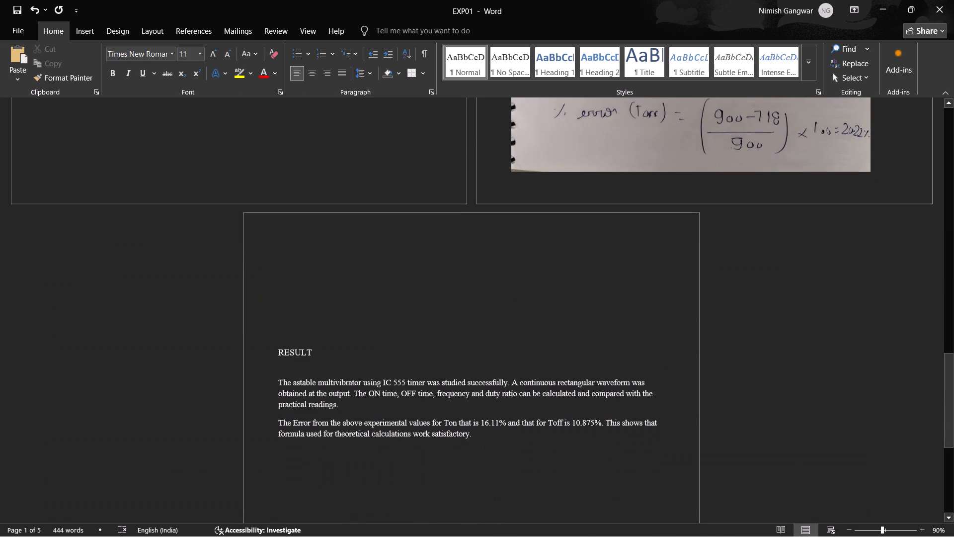
pyautogui.click(593, 421)
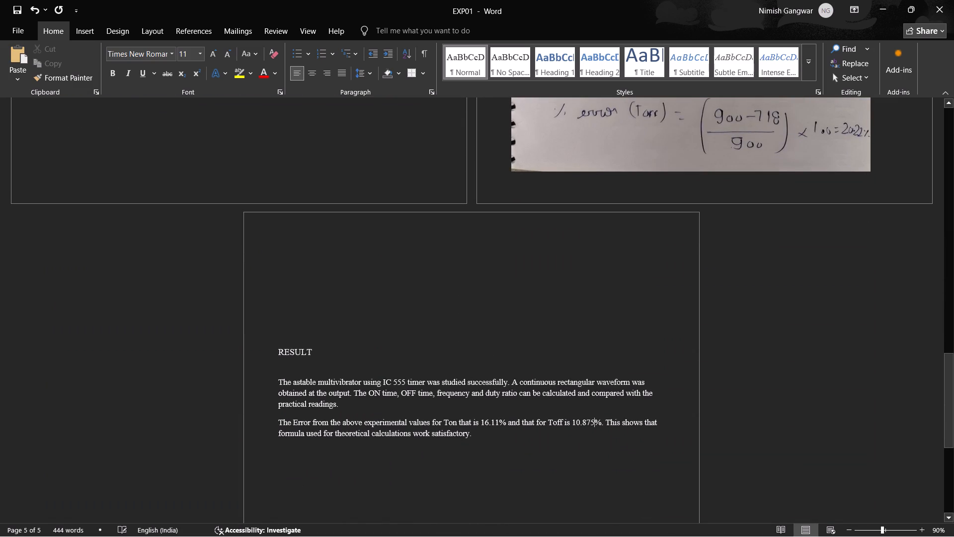
pyautogui.press('BackSpace')
pyautogui.press('BackSpace')
pyautogui.press('BackSpace')
pyautogui.press('BackSpace')
pyautogui.press('BackSpace')
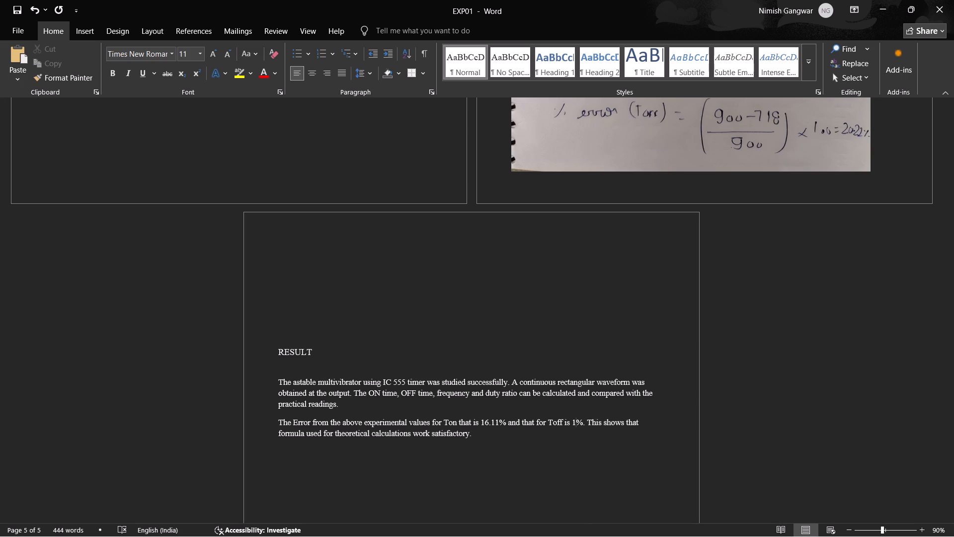
pyautogui.press('BackSpace')
pyautogui.write('20.22')
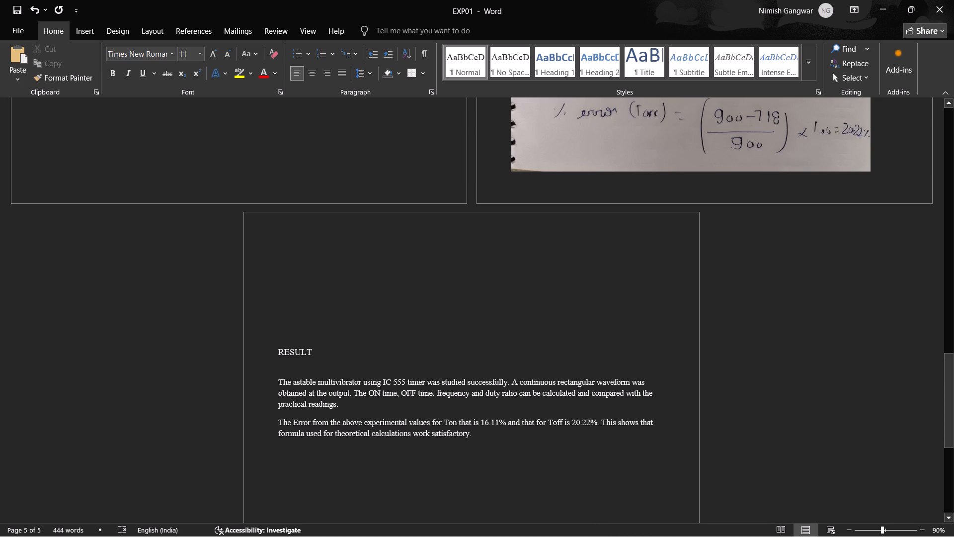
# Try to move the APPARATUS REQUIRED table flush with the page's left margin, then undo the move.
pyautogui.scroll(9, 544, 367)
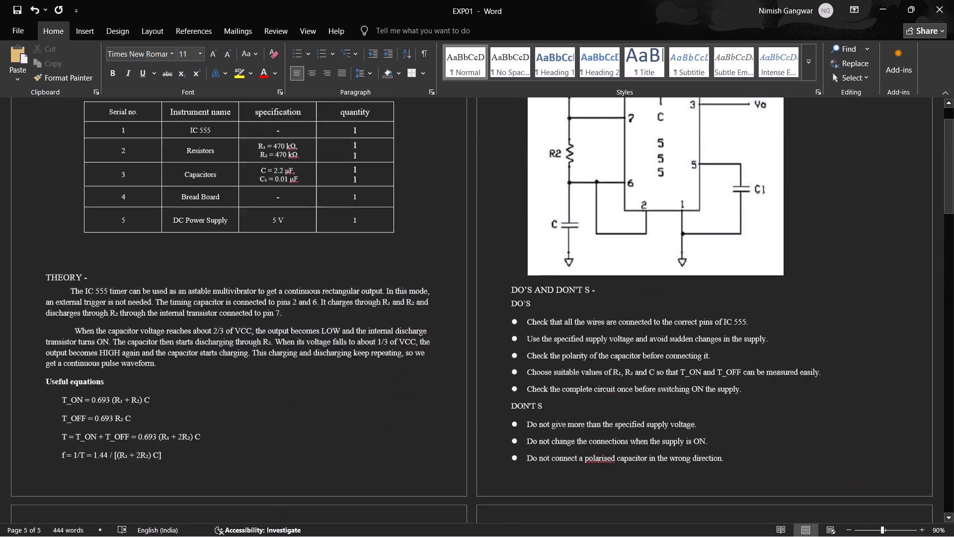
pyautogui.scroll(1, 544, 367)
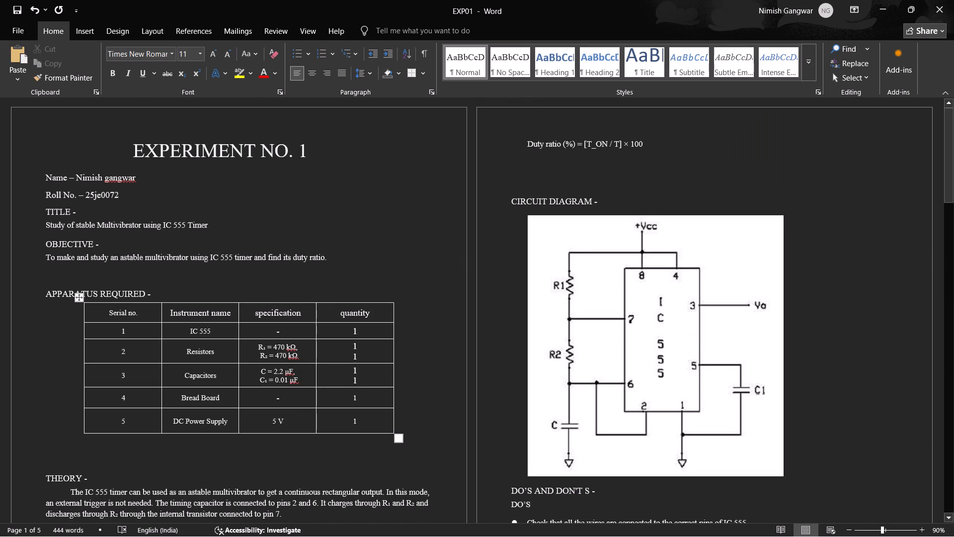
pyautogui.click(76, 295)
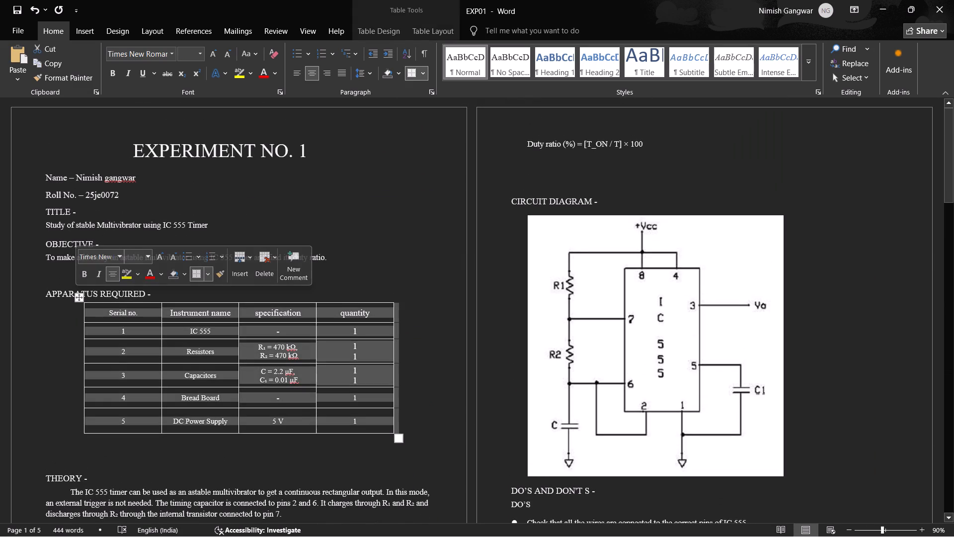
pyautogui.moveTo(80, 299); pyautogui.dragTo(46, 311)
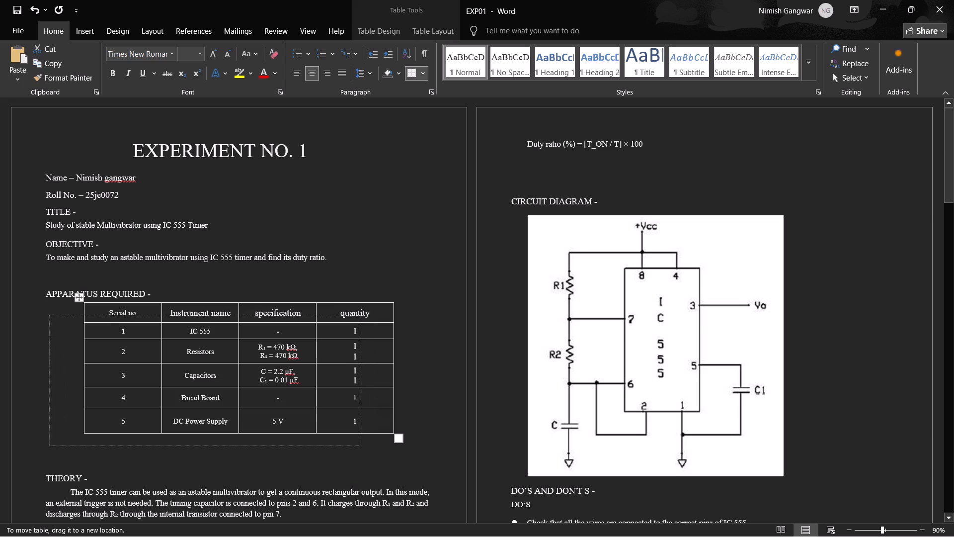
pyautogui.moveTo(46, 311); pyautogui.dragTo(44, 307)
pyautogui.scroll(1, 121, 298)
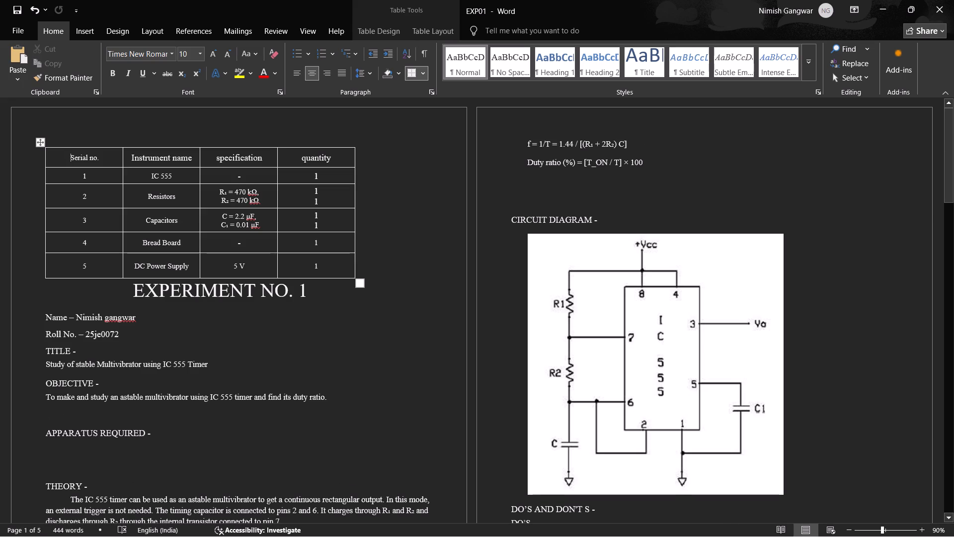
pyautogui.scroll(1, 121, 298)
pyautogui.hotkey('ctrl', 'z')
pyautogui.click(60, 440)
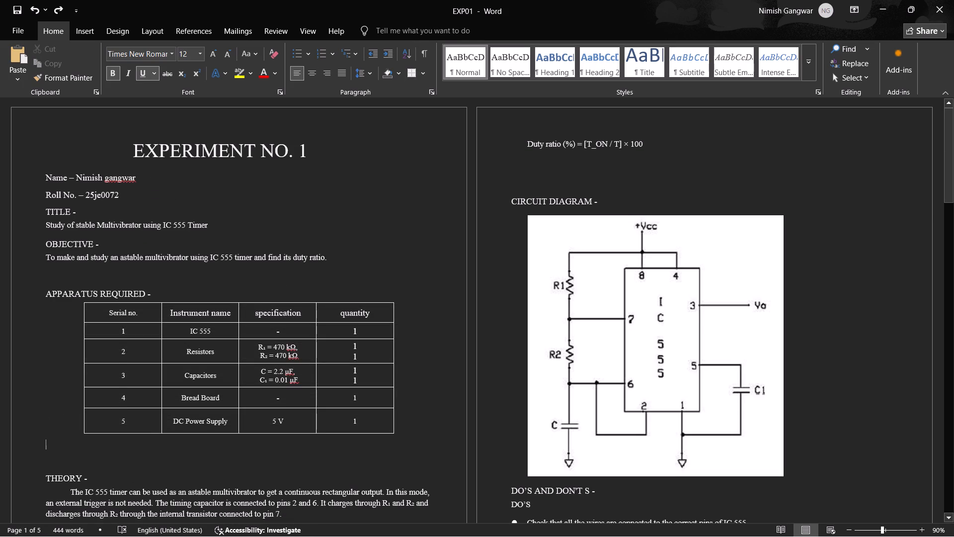
# Remove the first-line indent from both paragraphs of the THEORY section.
pyautogui.scroll(-2, 179, 466)
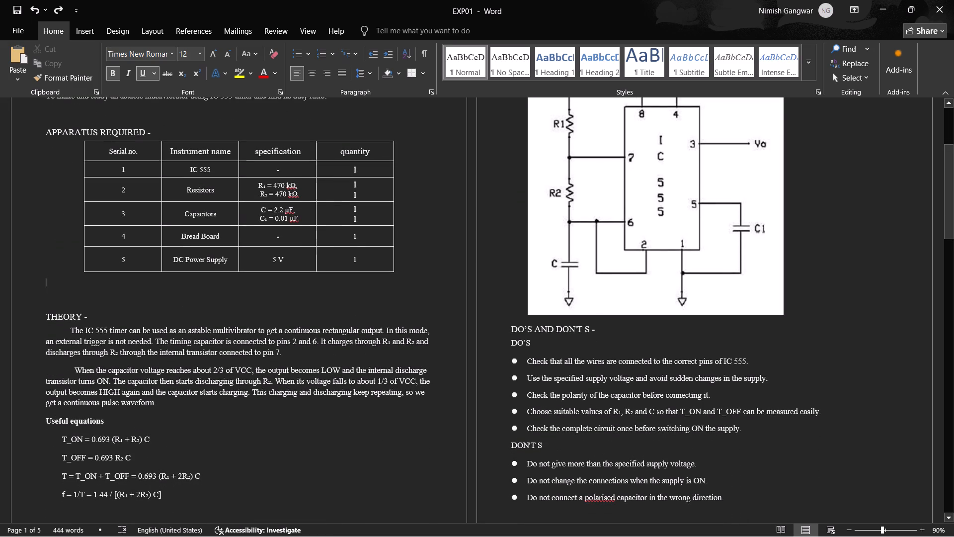
pyautogui.click(71, 331)
pyautogui.press('BackSpace')
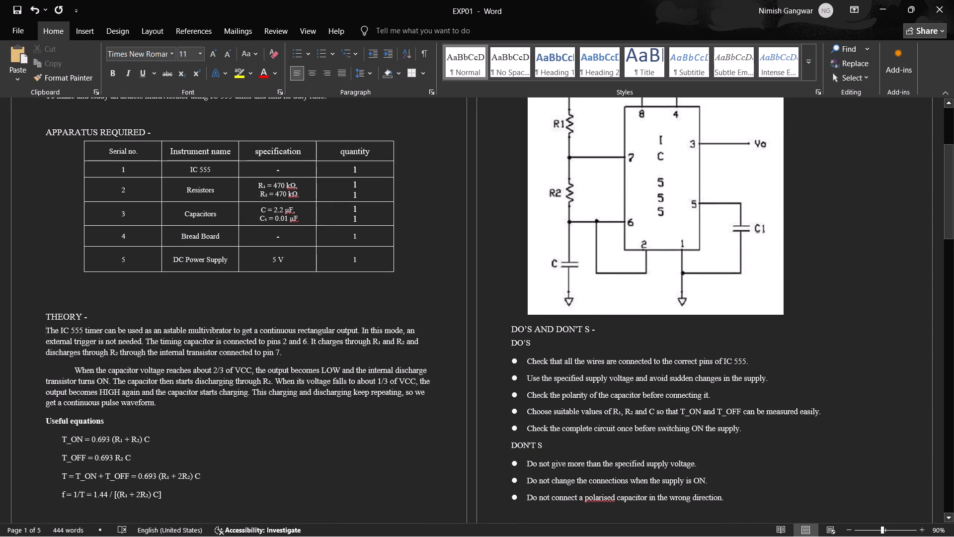
pyautogui.scroll(-1, 184, 358)
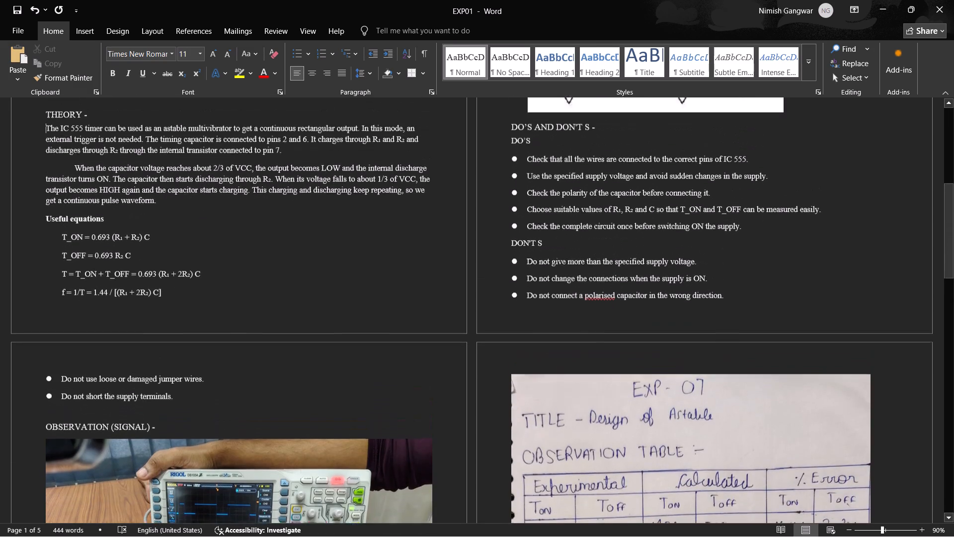
pyautogui.scroll(-1, 184, 358)
pyautogui.click(74, 198)
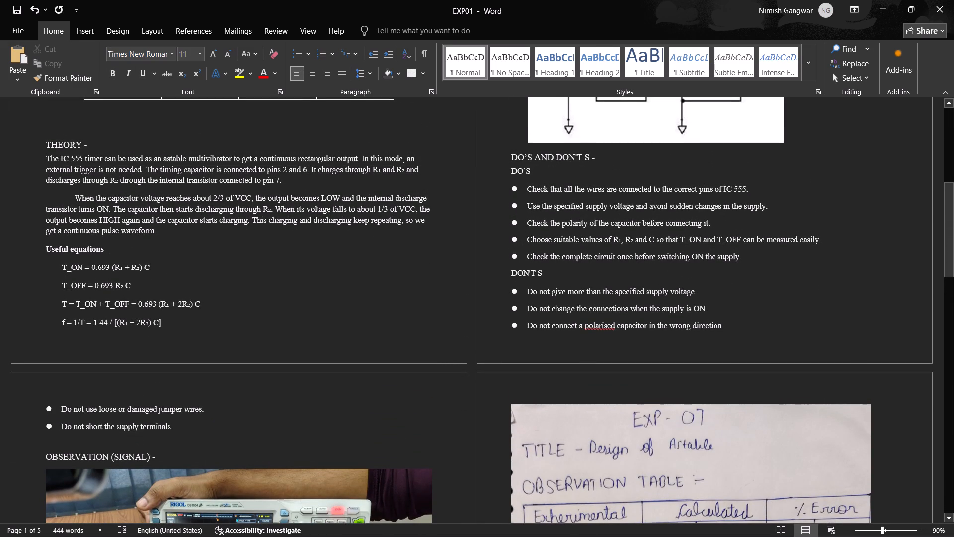
pyautogui.press('BackSpace')
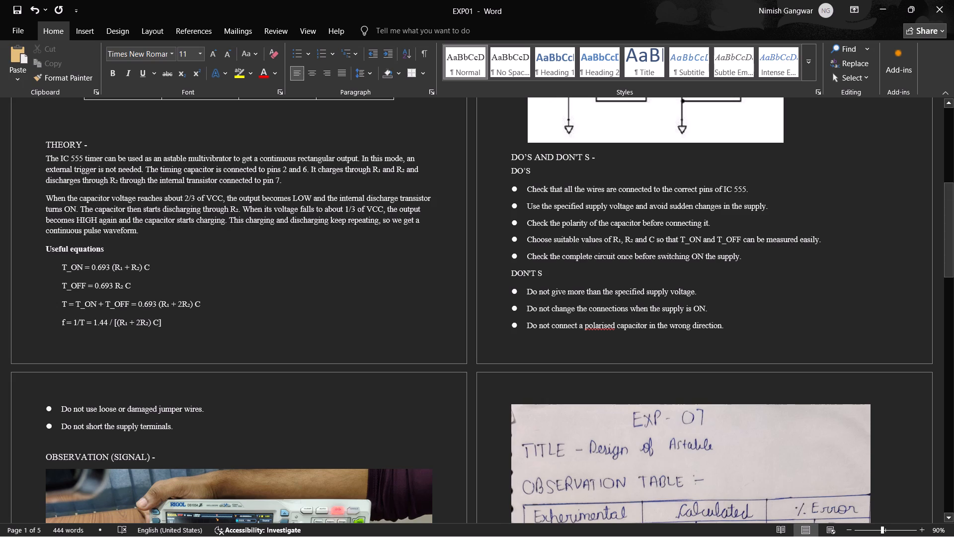
# Review the whole report from the title page to the RESULT section, checking layout, observation images and error values.
pyautogui.scroll(-2, 178, 328)
pyautogui.scroll(3, 178, 328)
pyautogui.scroll(-18, 178, 328)
pyautogui.scroll(1, 178, 328)
pyautogui.scroll(-1, 178, 328)
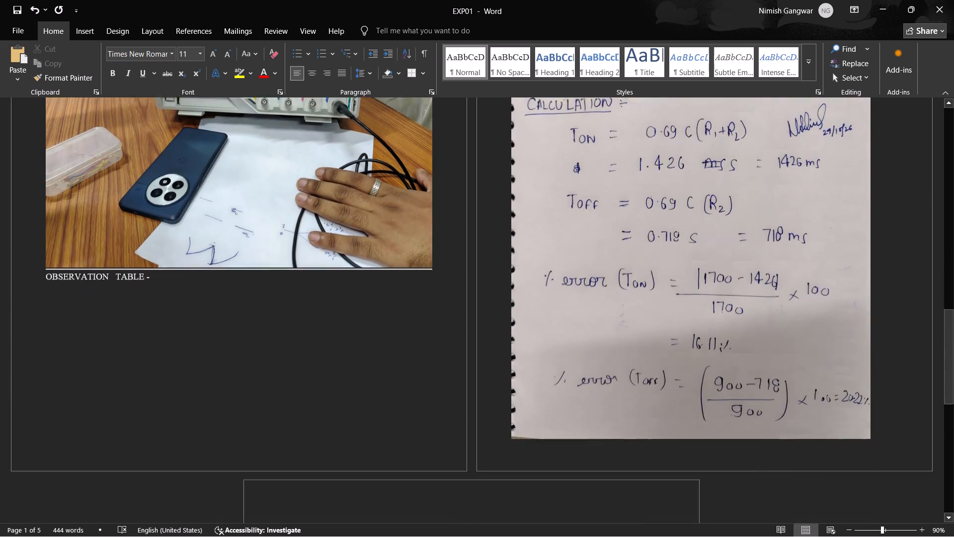
pyautogui.scroll(-7, 178, 328)
pyautogui.scroll(10, 178, 328)
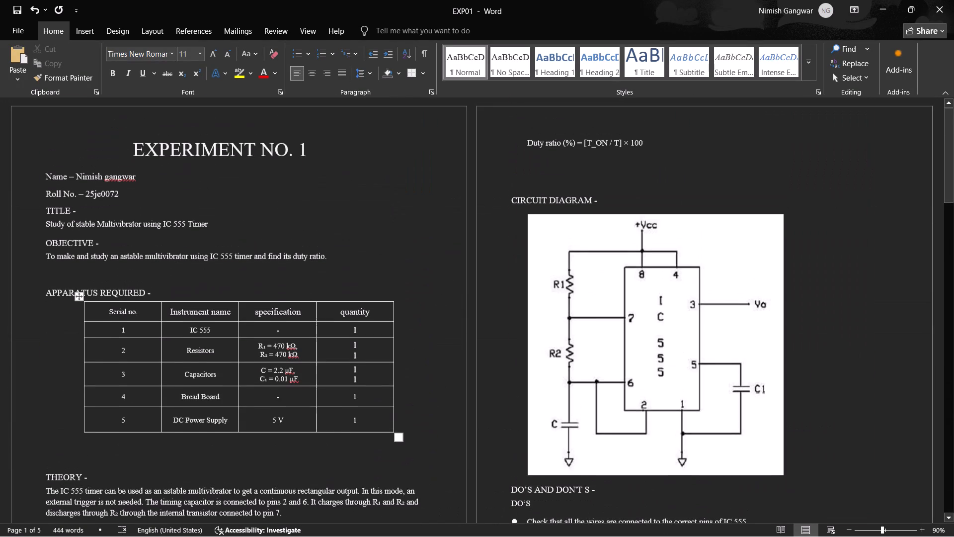
pyautogui.scroll(-4, 318, 502)
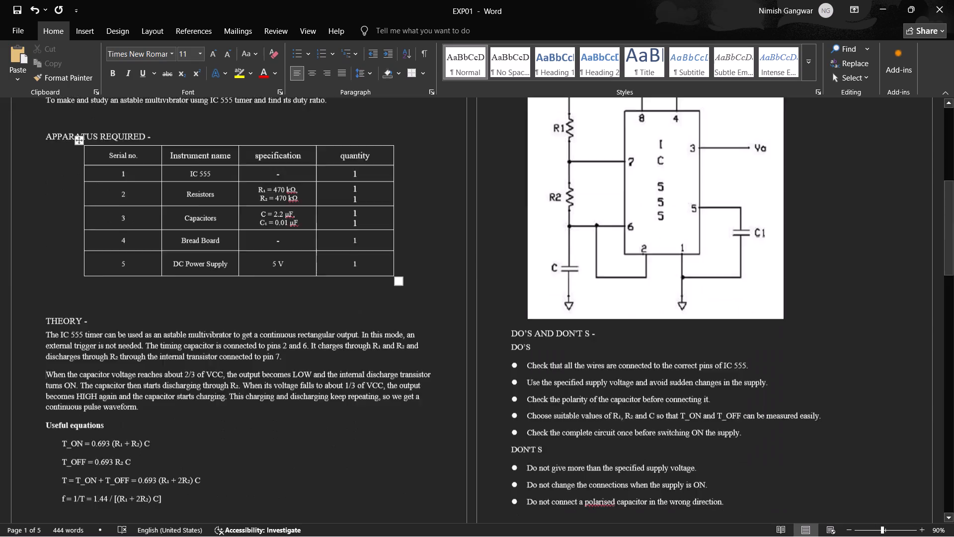
pyautogui.scroll(-4, 318, 502)
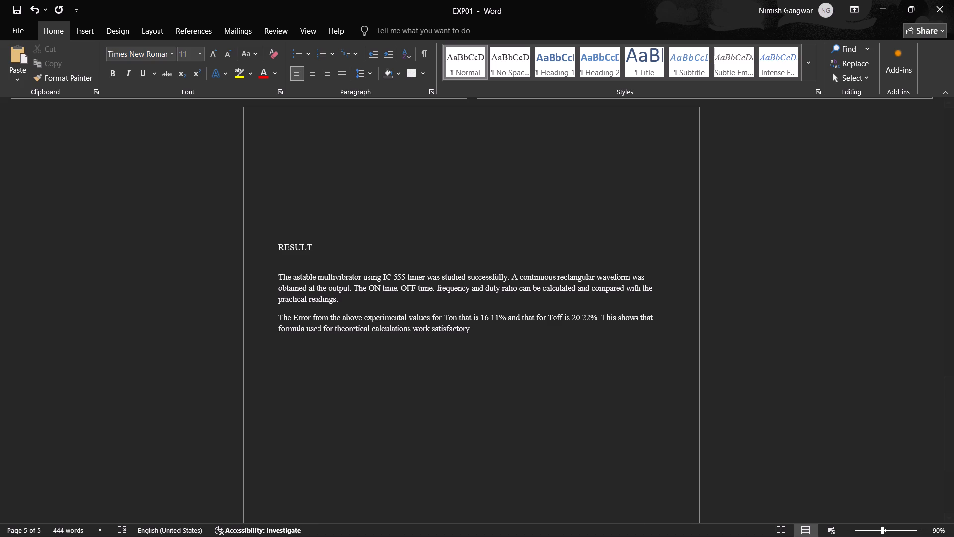
pyautogui.scroll(9, 509, 280)
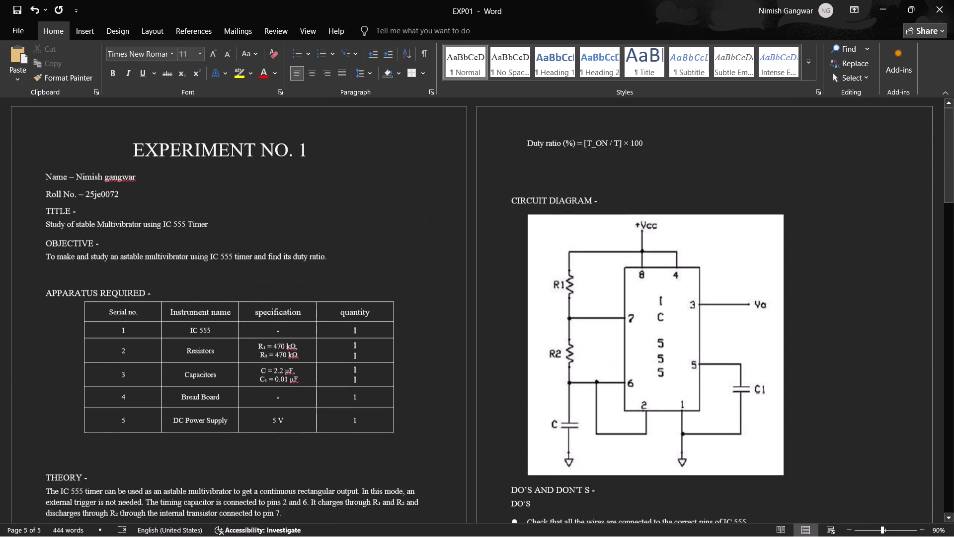
pyautogui.scroll(-3, 509, 280)
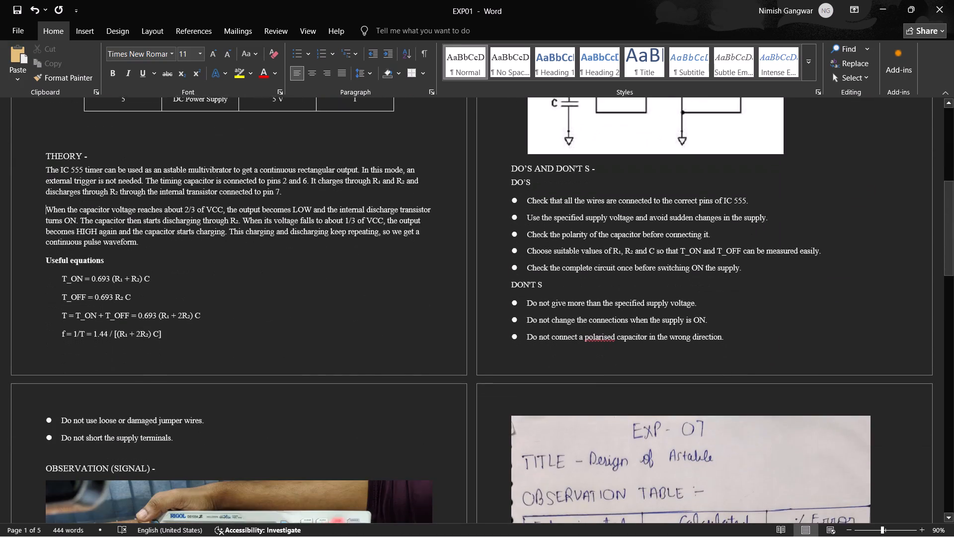
pyautogui.hscroll(1, 509, 280)
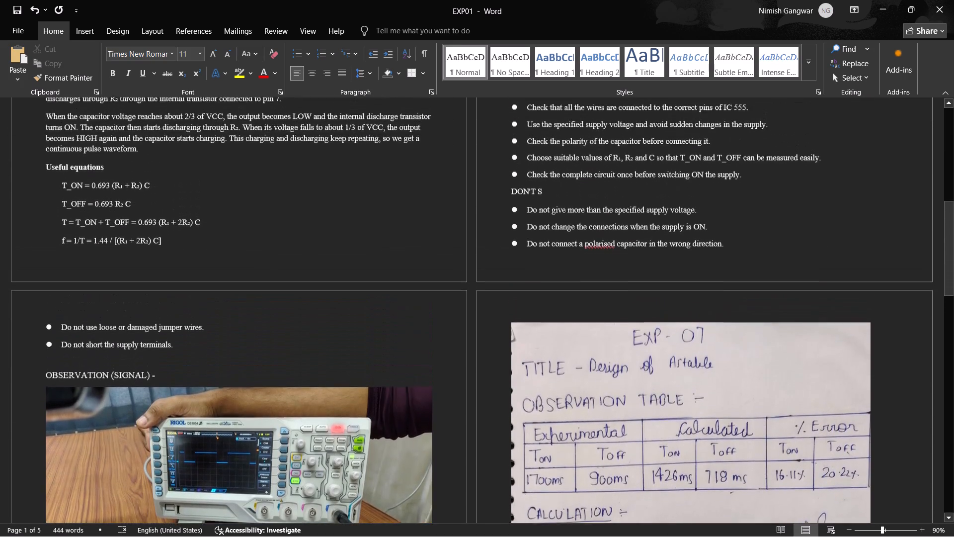
pyautogui.scroll(4, 509, 280)
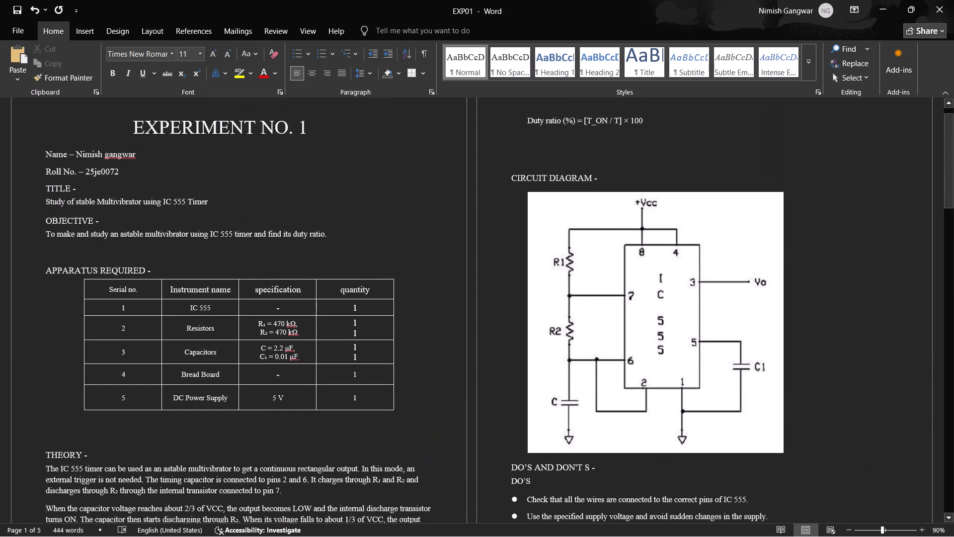
# Restyle the APPARATUS REQUIRED table with the plain full-grid table style, flush with the page's left margin.
pyautogui.rightClick(169, 303)
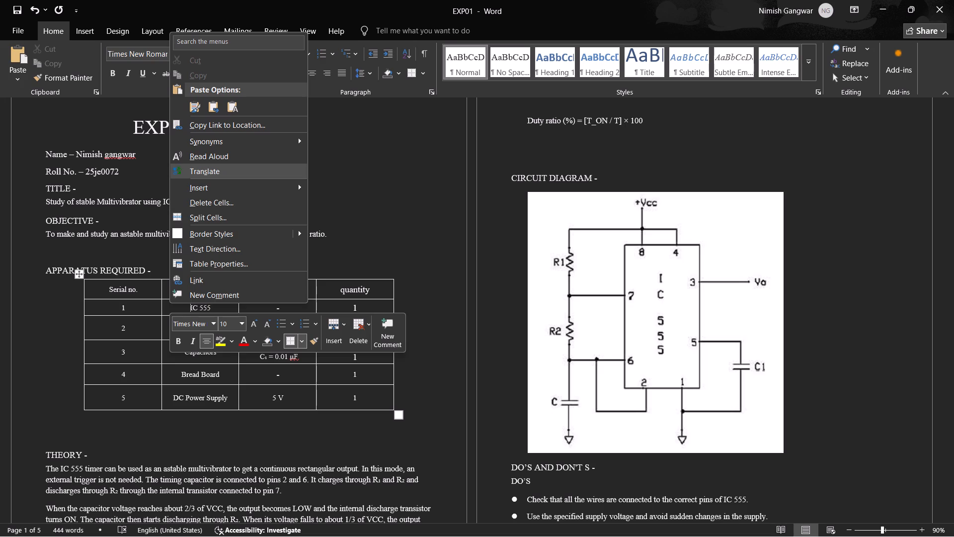
pyautogui.click(135, 305)
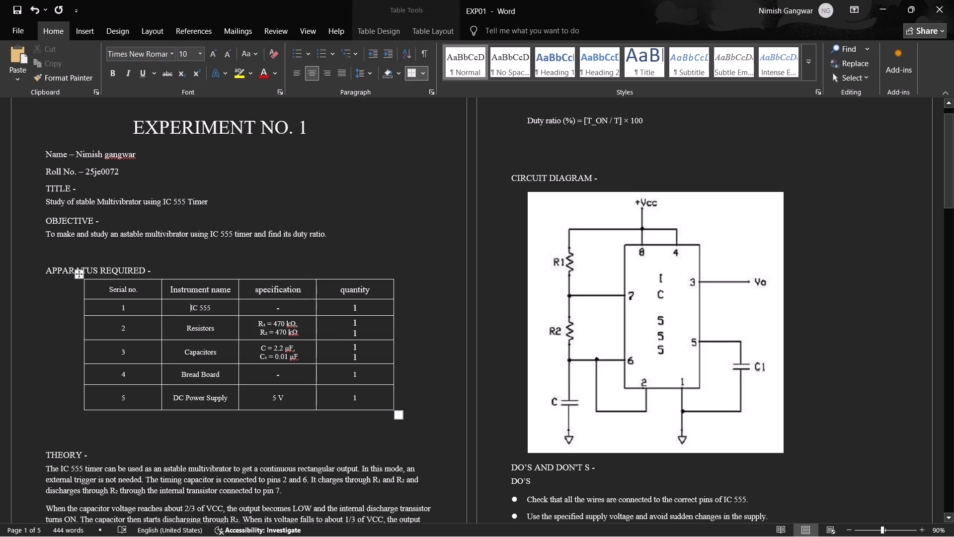
pyautogui.click(128, 38)
pyautogui.click(151, 38)
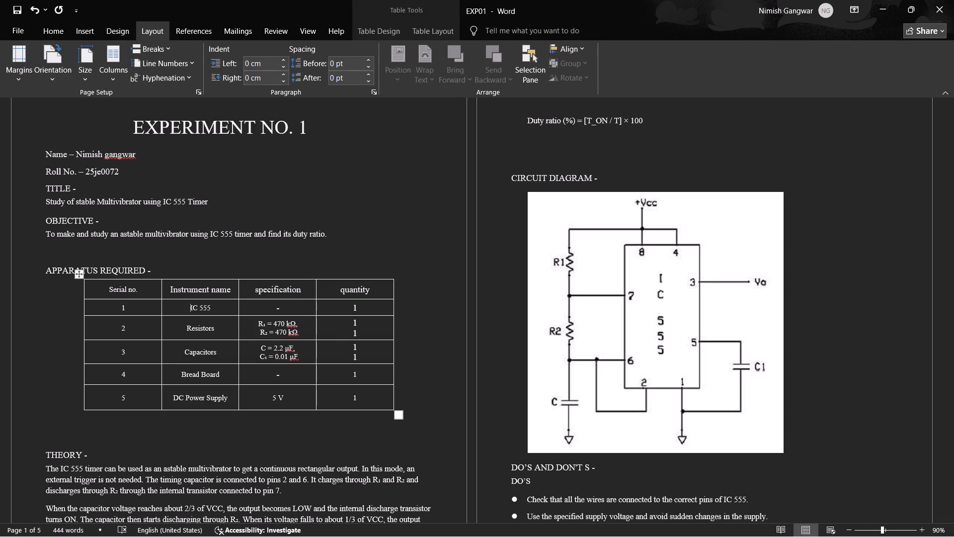
pyautogui.click(373, 25)
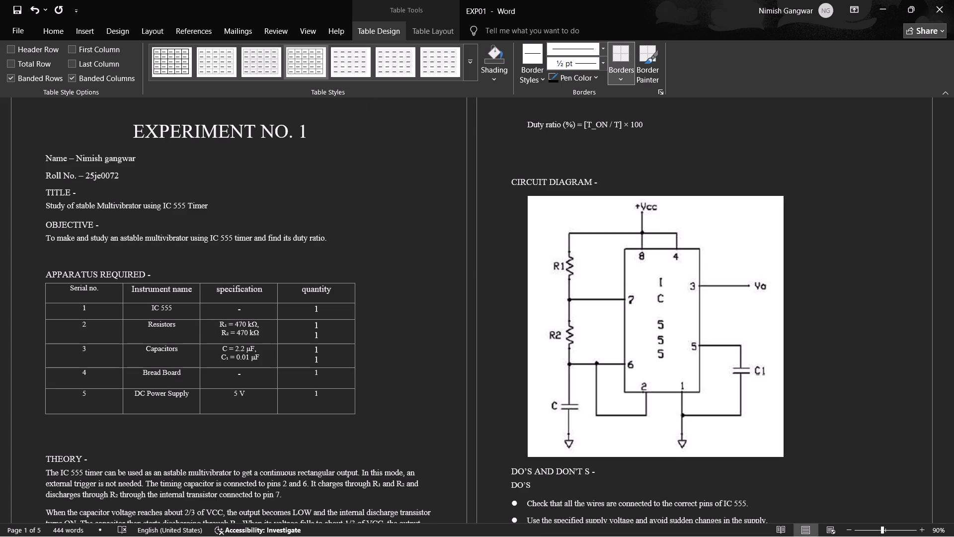
# Apply the plain full-grid table style to the APPARATUS REQUIRED table.
pyautogui.click(178, 64)
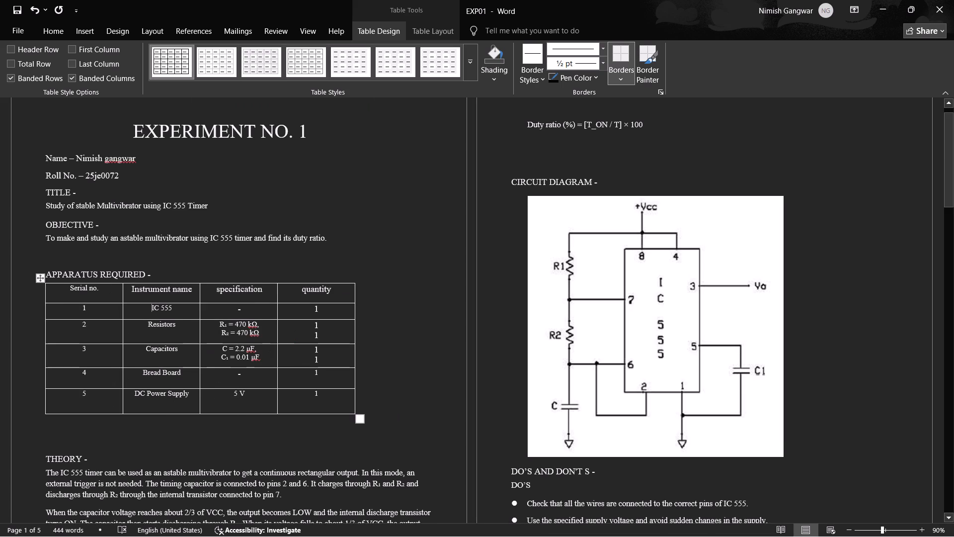
# Review the report from the title page through to the RESULT section, checking the restyled table and overall page layout.
pyautogui.scroll(-6, 405, 324)
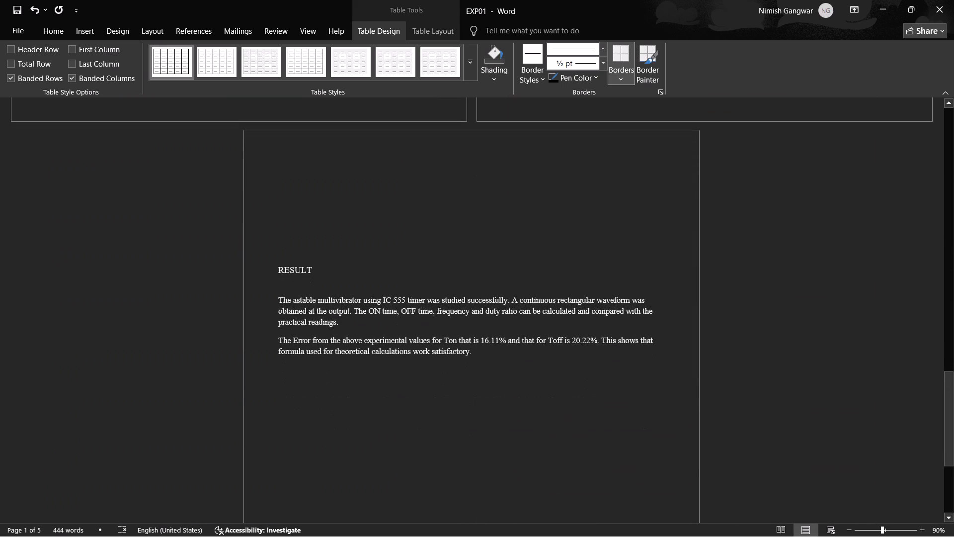
pyautogui.scroll(7, 405, 324)
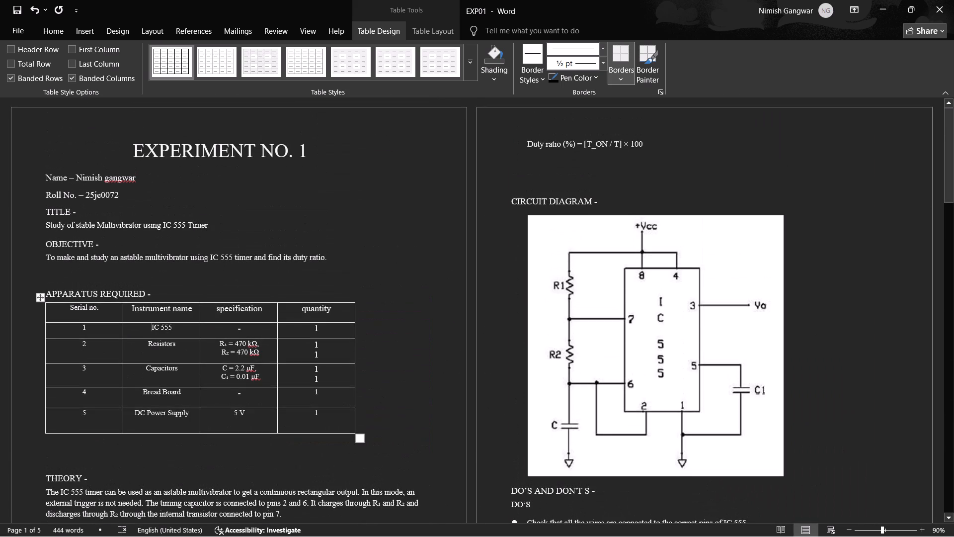
pyautogui.click(426, 173)
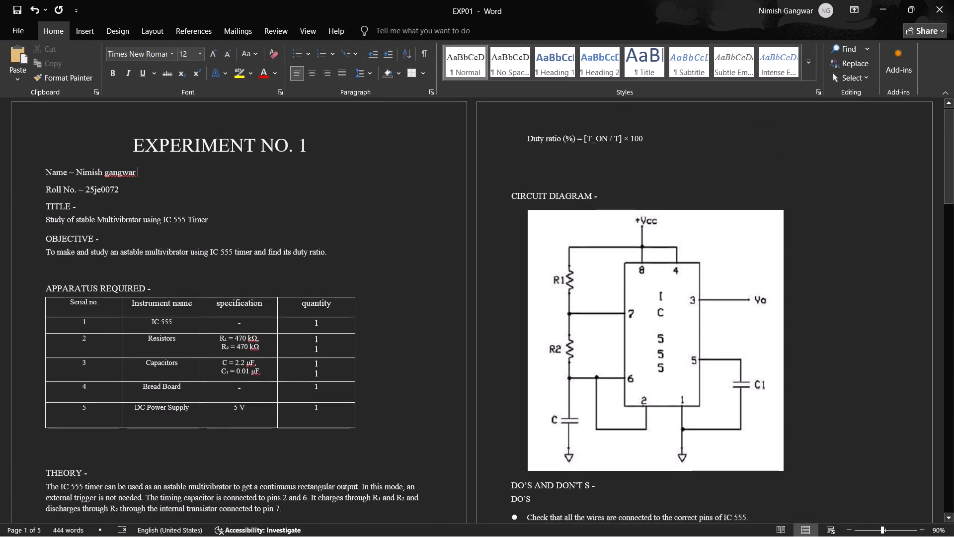
pyautogui.scroll(-20, 425, 311)
pyautogui.scroll(-18, 425, 311)
pyautogui.scroll(-4, 425, 311)
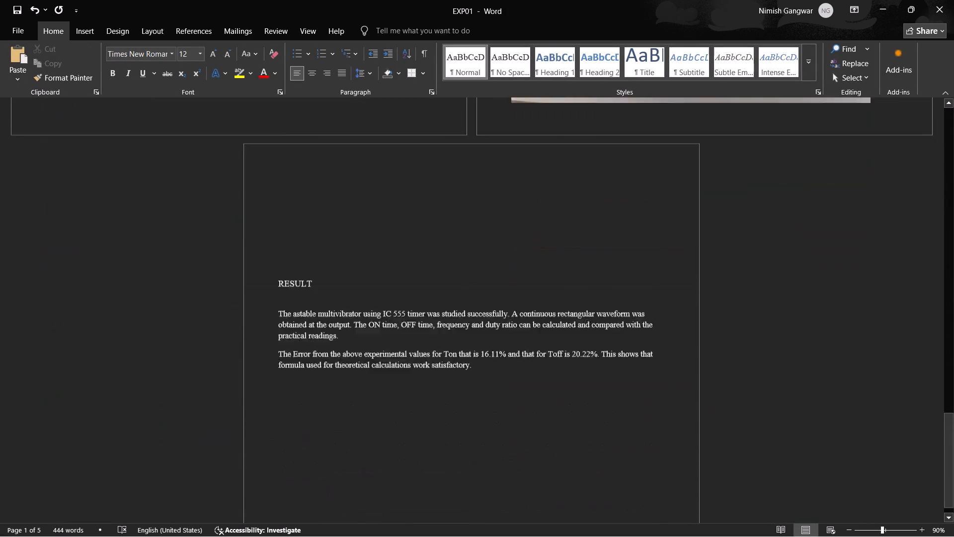
pyautogui.scroll(-5, 425, 311)
pyautogui.scroll(15, 425, 311)
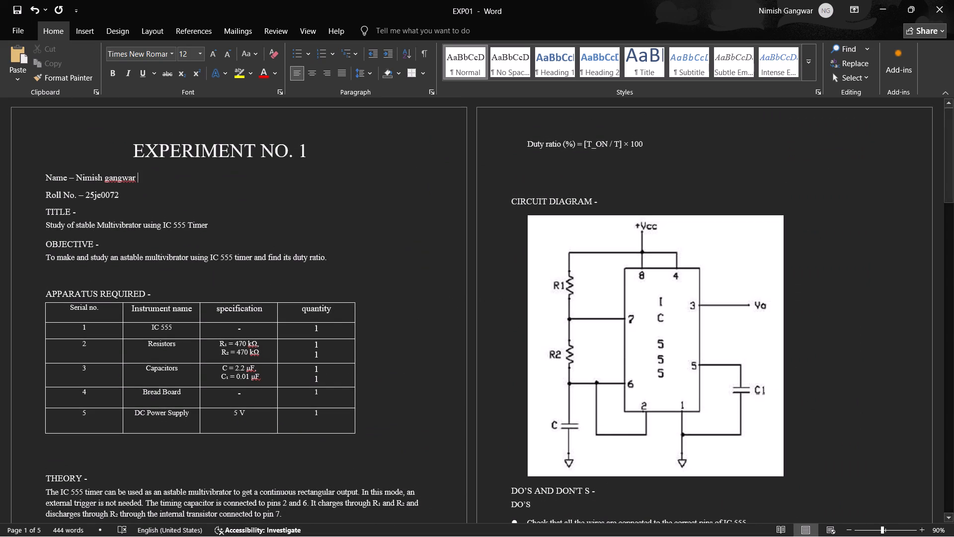
# Save the EXP01 report.
pyautogui.hotkey('ctrl', 's')
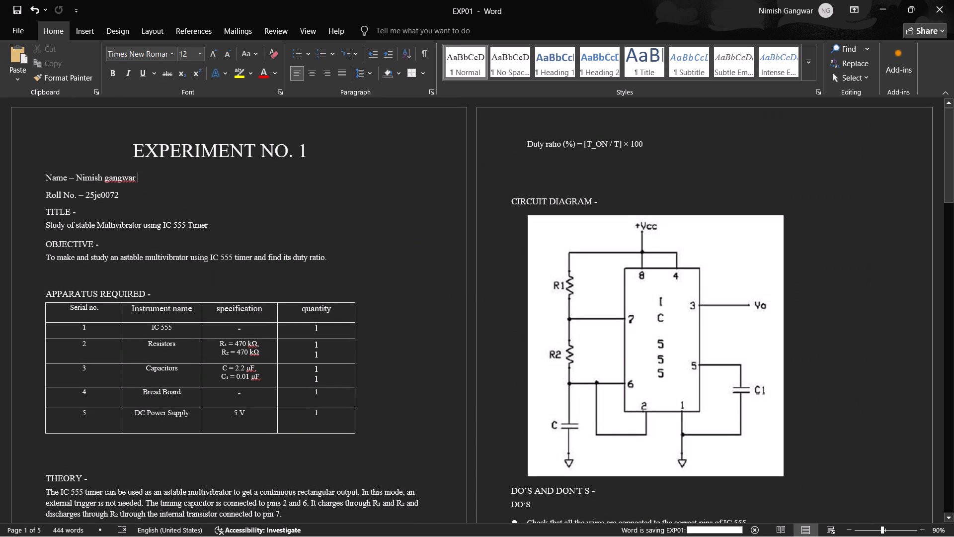
# Check the saved report's pages, including the apparatus table, theory, do's and don'ts, observation photos and RESULT section.
pyautogui.scroll(-6, 346, 313)
pyautogui.scroll(8, 346, 313)
pyautogui.scroll(-7, 346, 313)
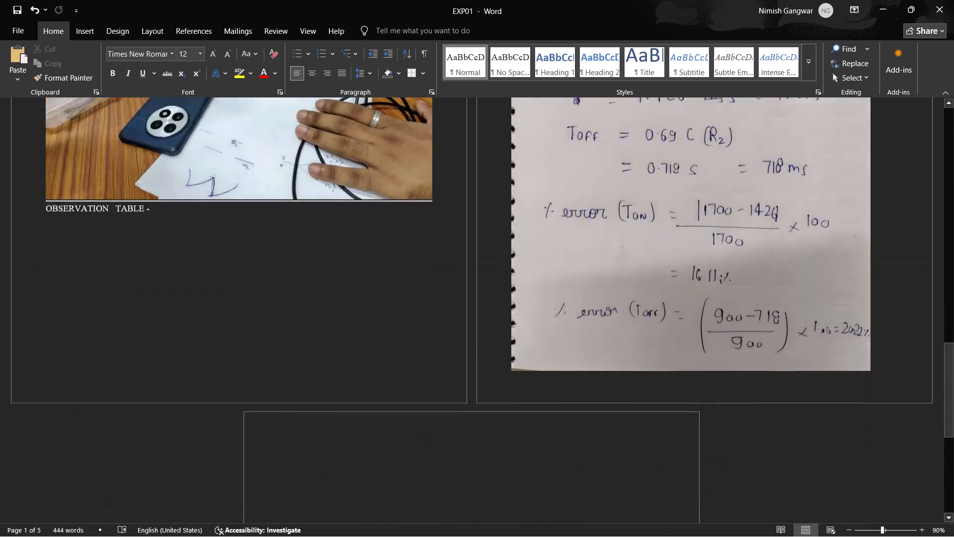
pyautogui.scroll(-2, 346, 313)
pyautogui.scroll(11, 346, 313)
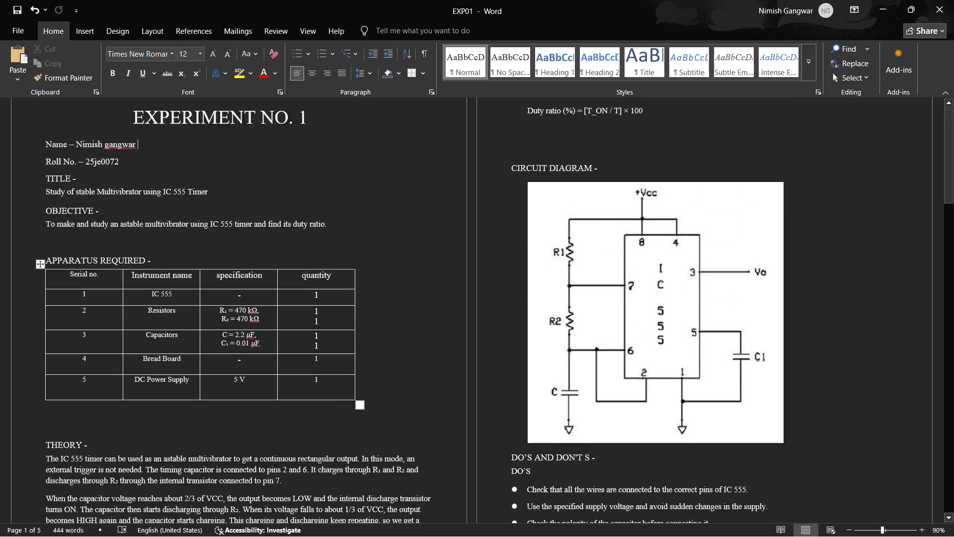
pyautogui.scroll(-7, 346, 313)
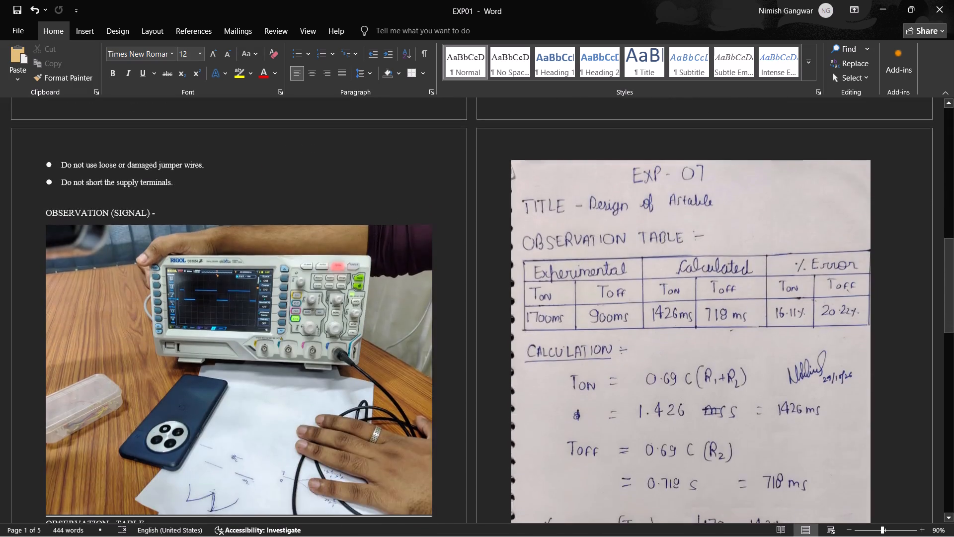
pyautogui.scroll(-3, 346, 313)
pyautogui.scroll(8, 346, 313)
pyautogui.scroll(4, 276, 245)
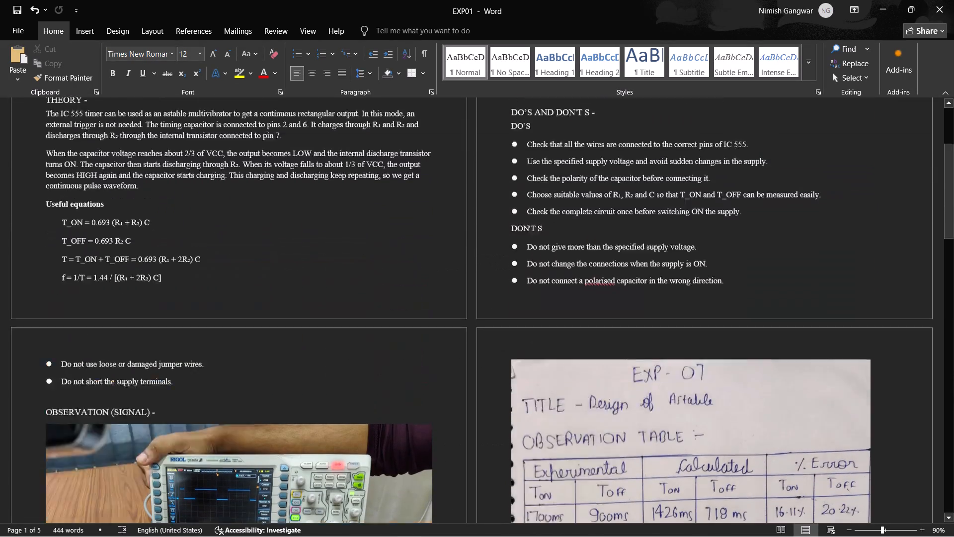
pyautogui.scroll(2, 276, 245)
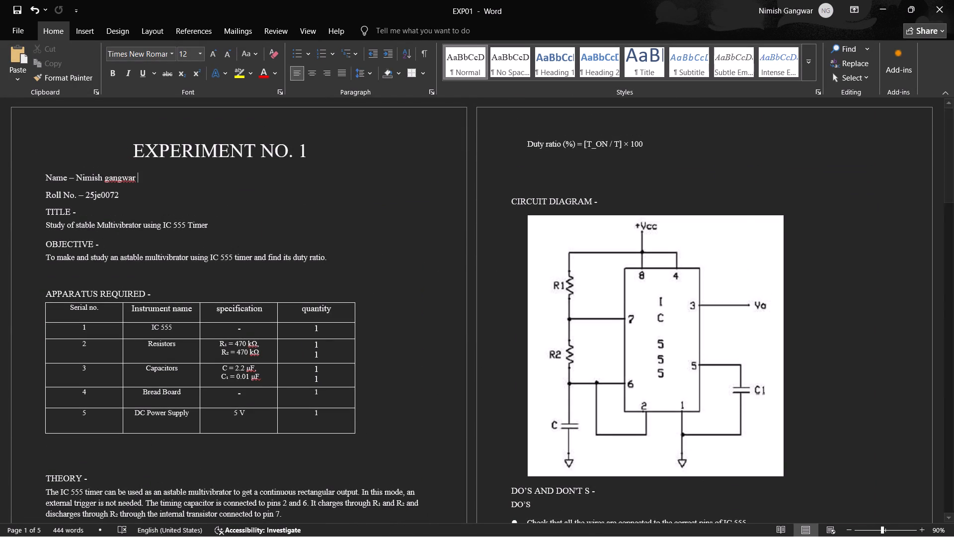
# Close the saved report and reopen EXP01 from the Downloads folder in File Explorer.
pyautogui.click(953, 0)
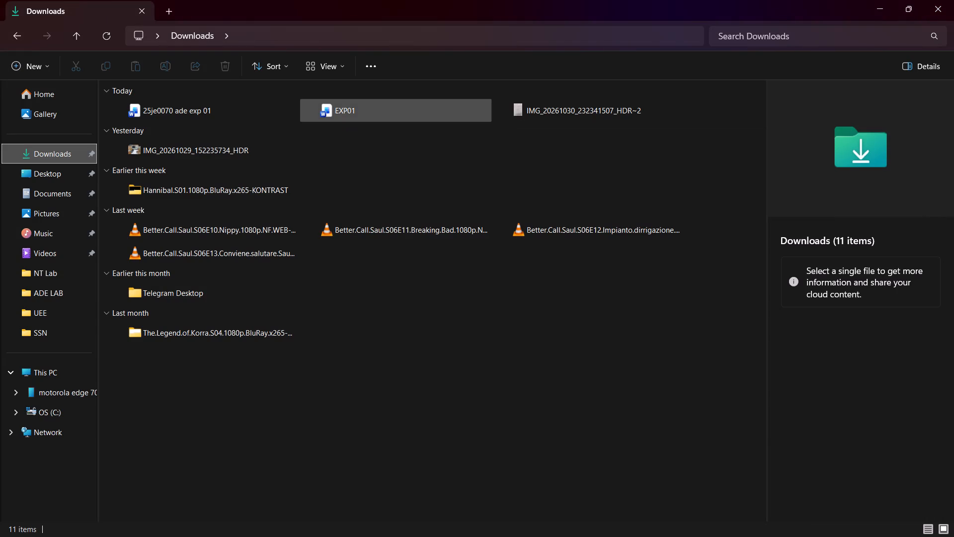
pyautogui.doubleClick(439, 116)
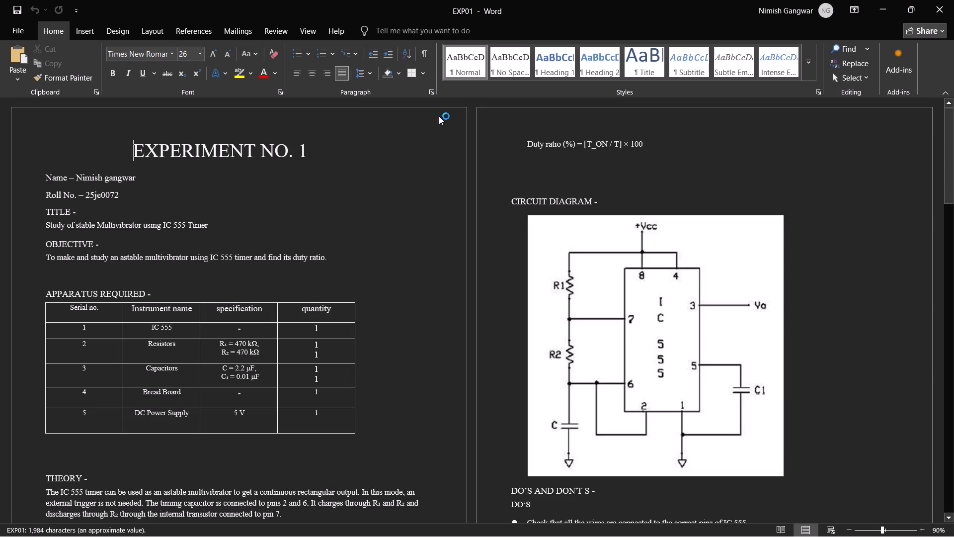
# Examine the reopened report at 150% zoom, from the title page through the circuit diagram to the do's and don'ts.
pyautogui.keyDown('ctrl'); pyautogui.scroll(-2, 458, 180); pyautogui.keyUp('ctrl')
pyautogui.keyDown('ctrl'); pyautogui.scroll(8, 458, 180); pyautogui.keyUp('ctrl')
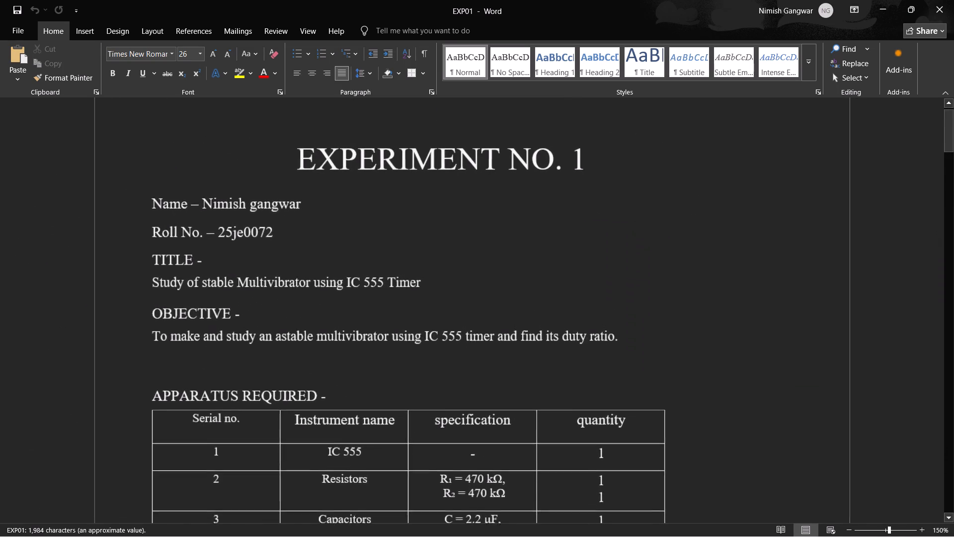
pyautogui.scroll(2, 477, 267)
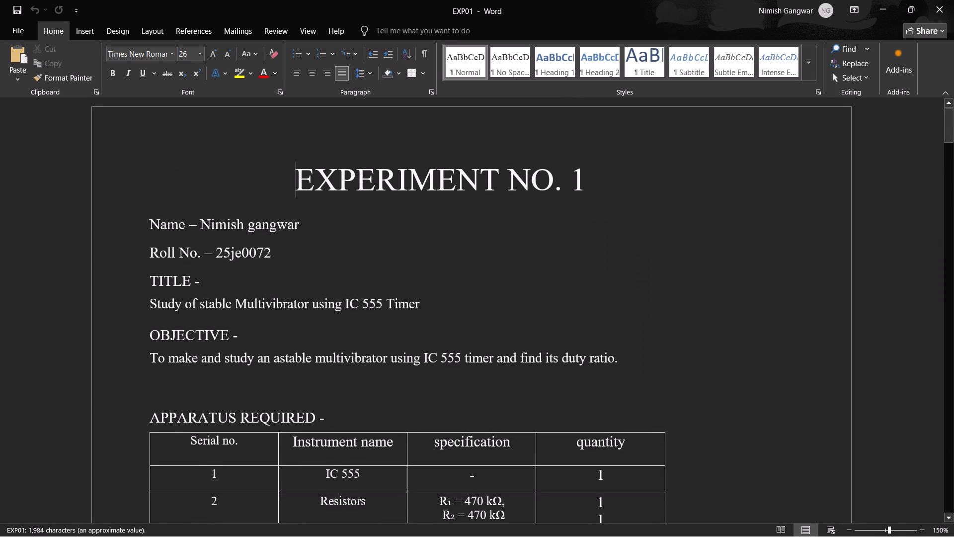
pyautogui.scroll(-3, 477, 267)
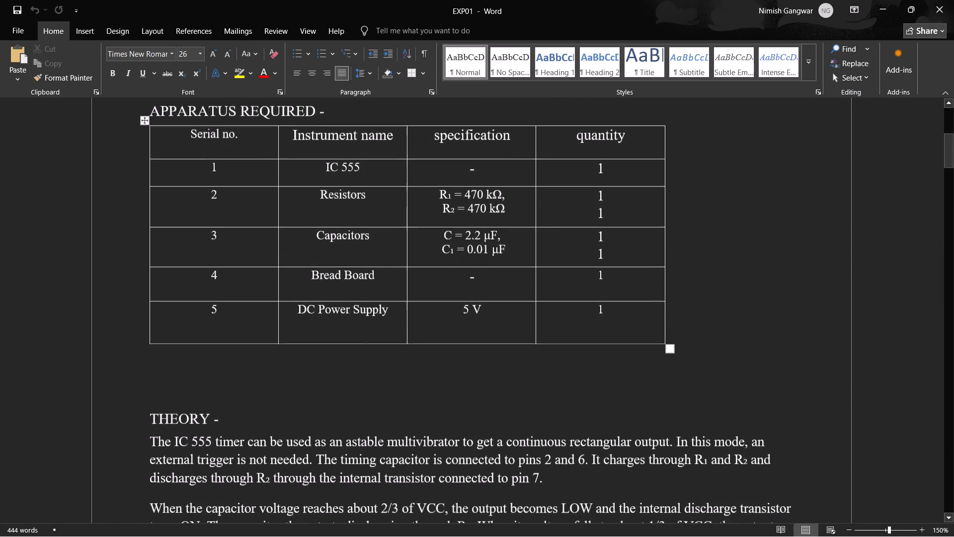
pyautogui.scroll(-5, 477, 267)
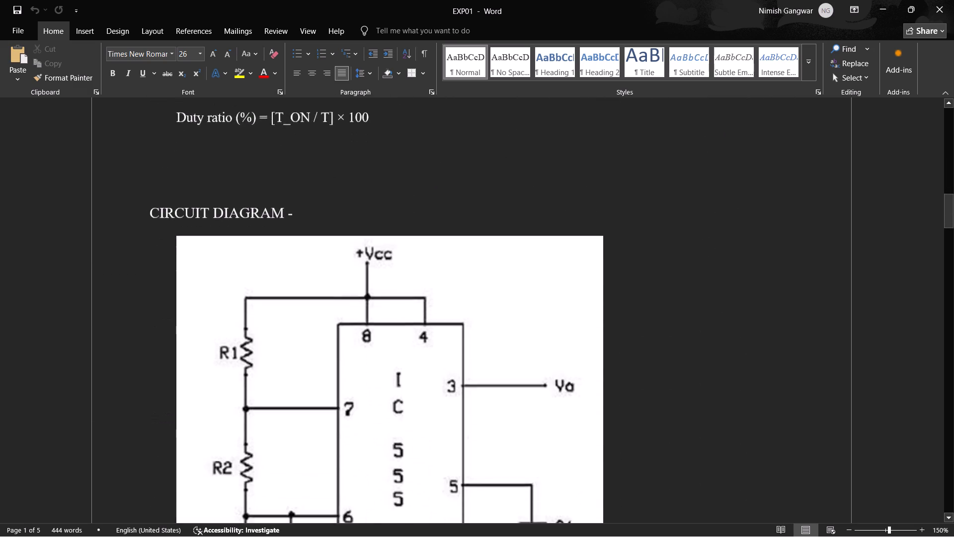
pyautogui.scroll(-3, 477, 267)
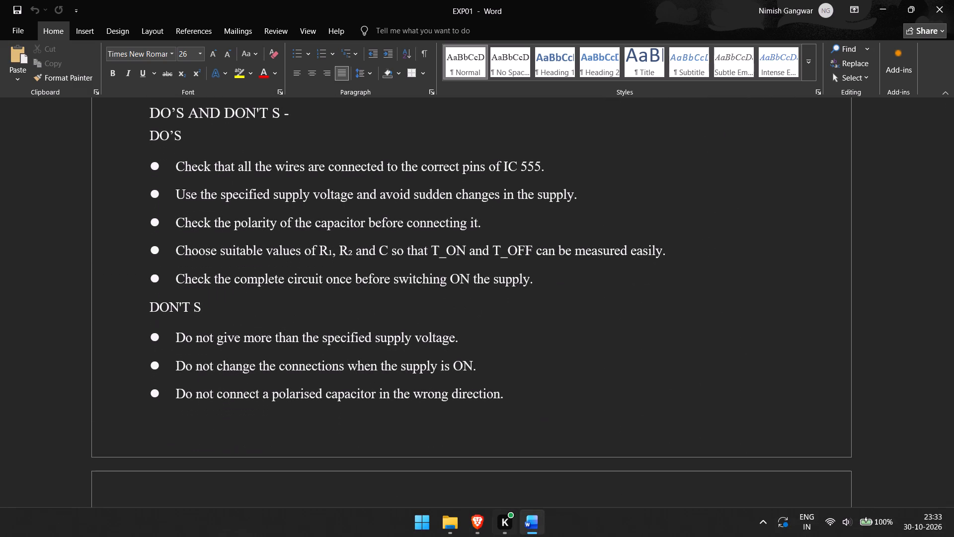
# Switch to File Explorer and open the ADE LAB folder.
pyautogui.click(461, 536)
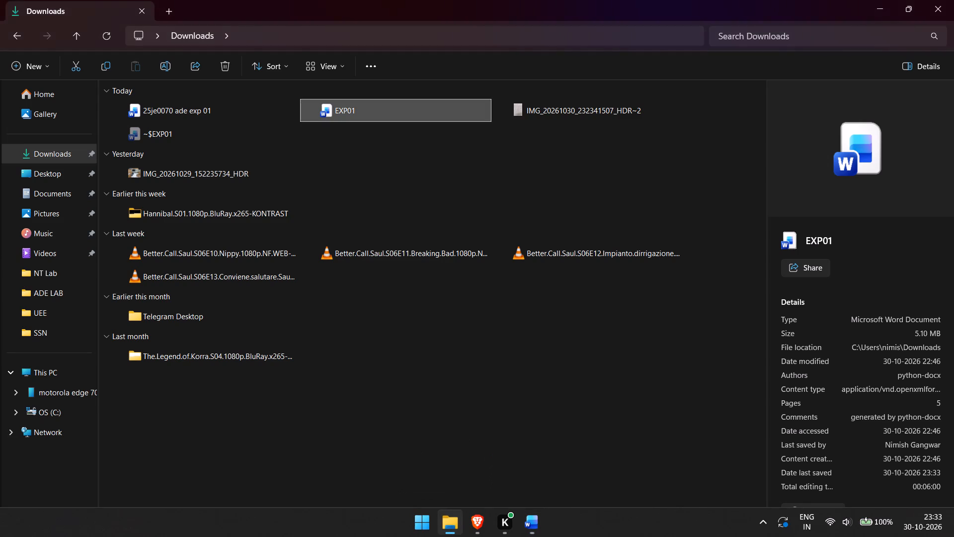
pyautogui.click(50, 296)
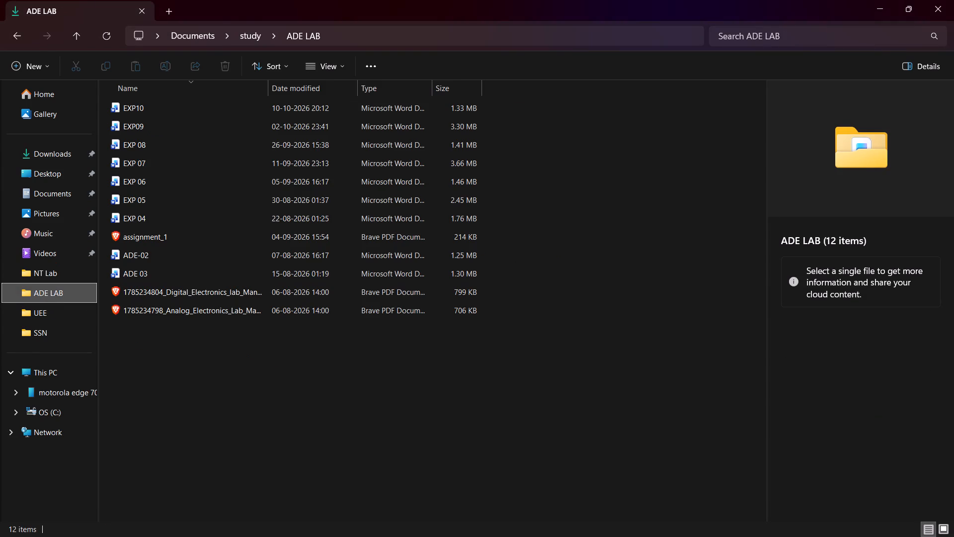
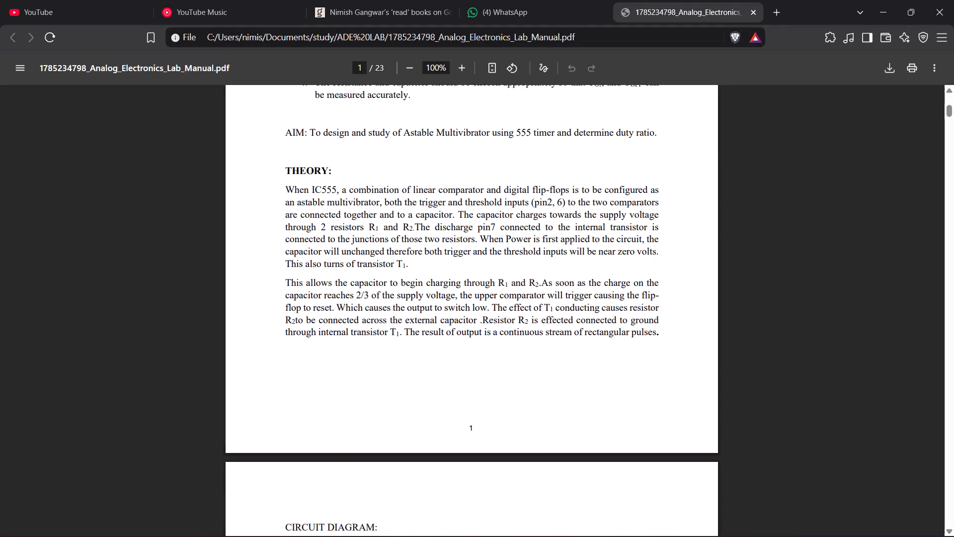
# Examine the lab manual PDF's astable multivibrator section, from the theory and circuit diagram through the apparatus table, procedure, observation table and sample questions.
pyautogui.scroll(-2, 430, 293)
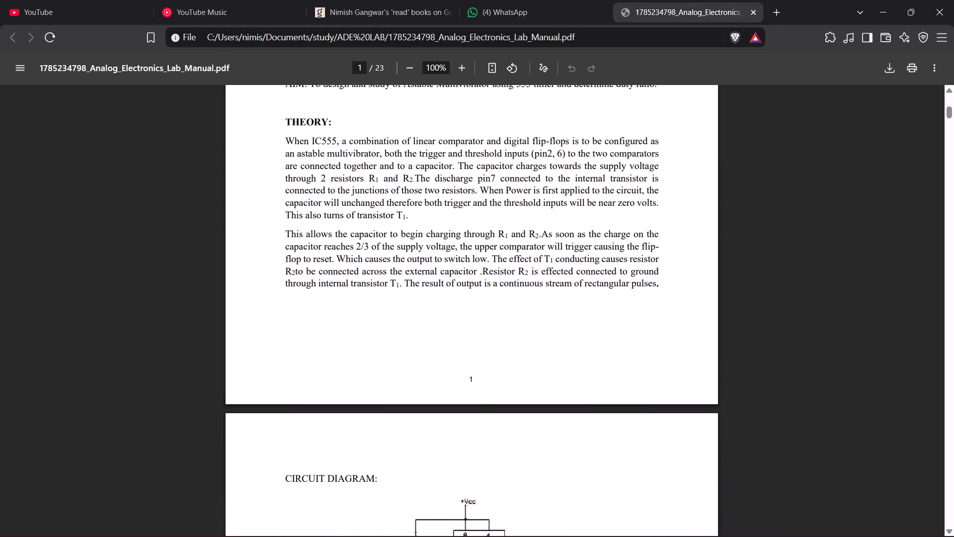
pyautogui.scroll(-7, 430, 293)
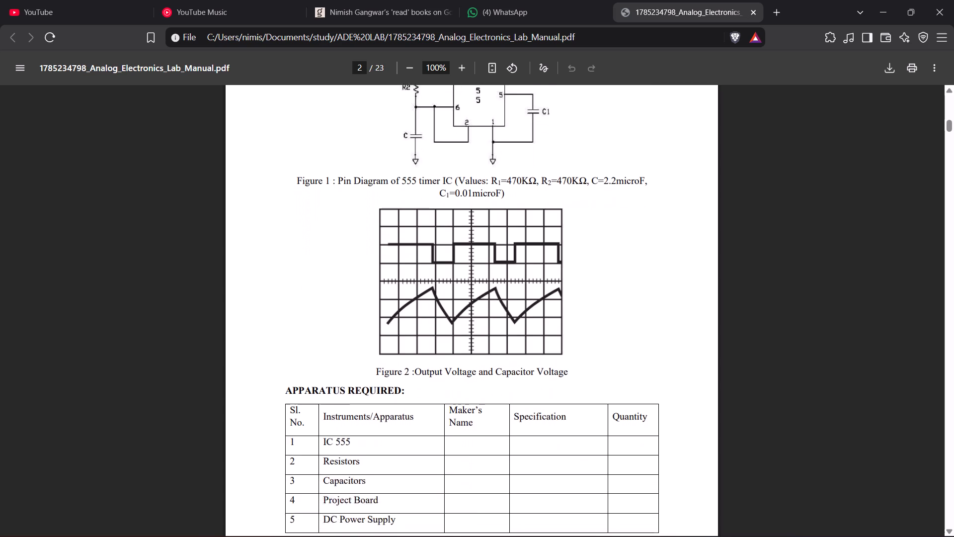
pyautogui.scroll(-6, 430, 293)
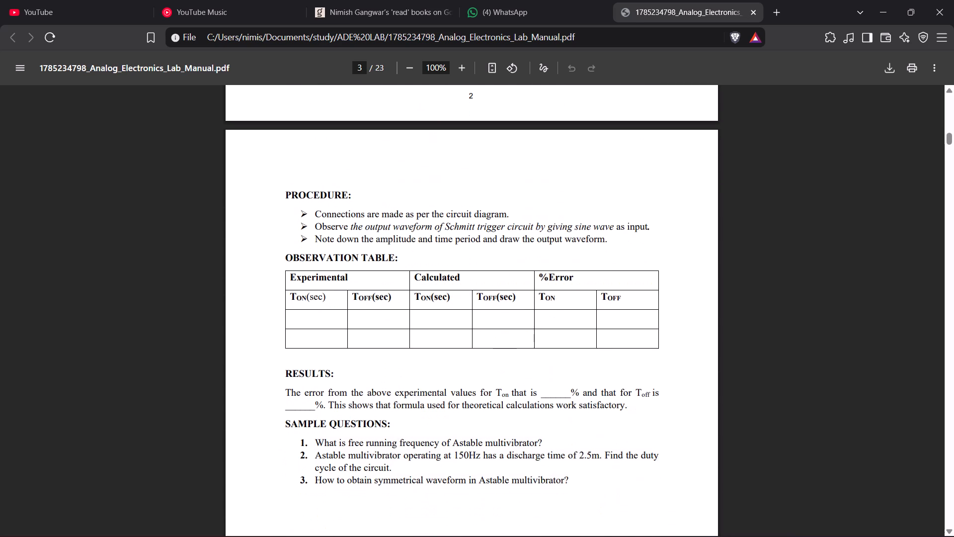
pyautogui.scroll(-2, 430, 293)
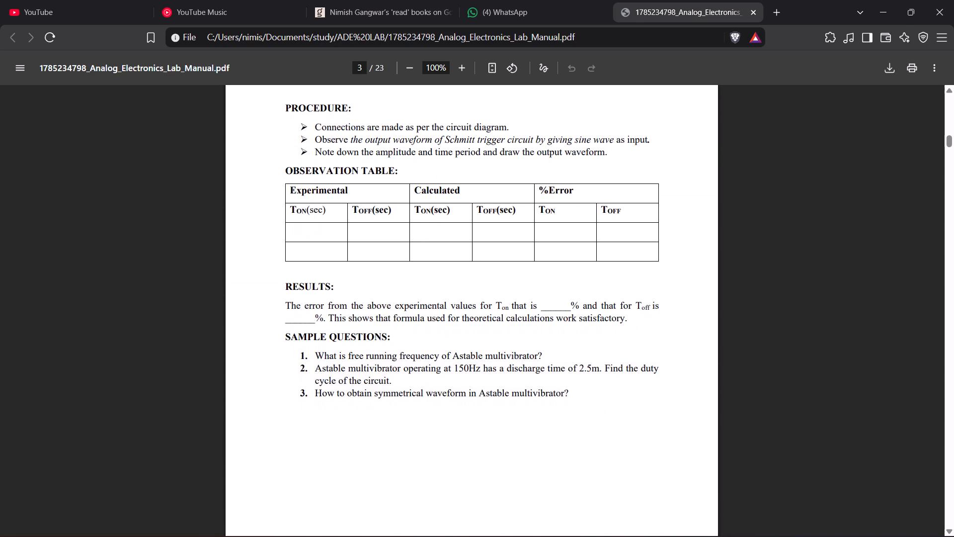
pyautogui.scroll(-1, 430, 293)
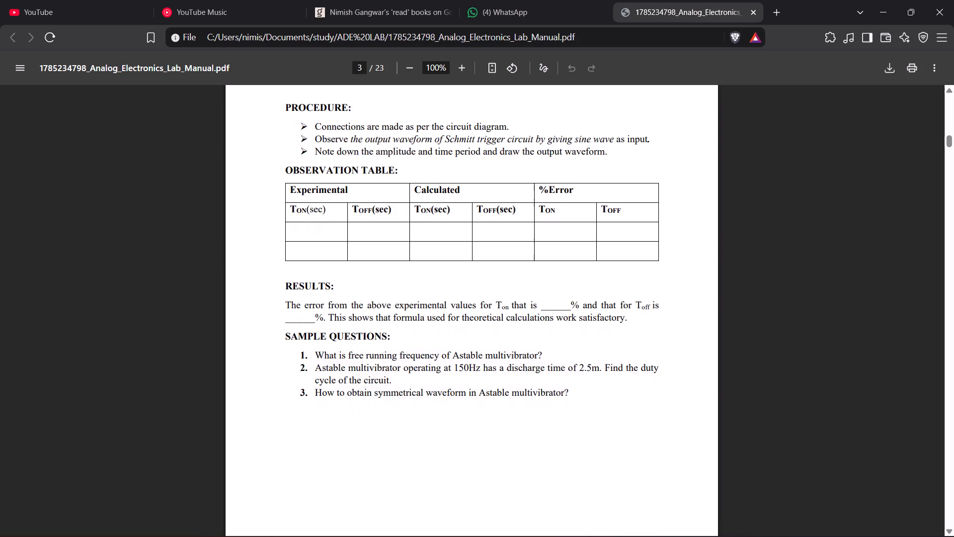
pyautogui.scroll(-3, 430, 293)
pyautogui.scroll(4, 430, 293)
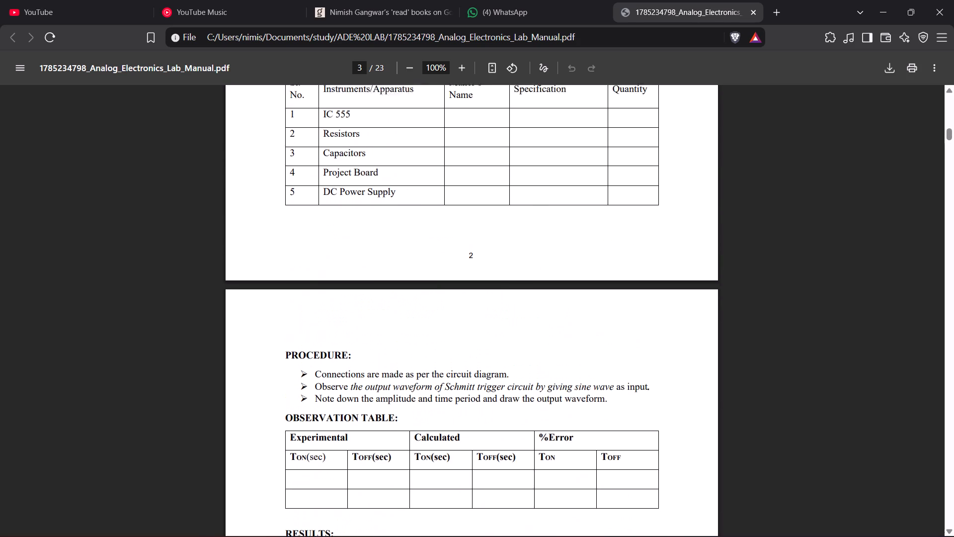
pyautogui.scroll(1, 430, 293)
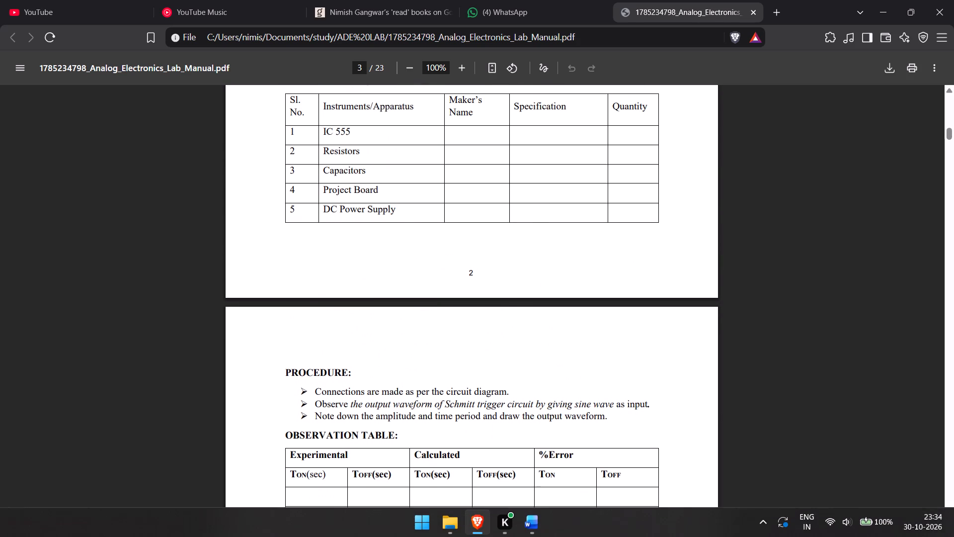
# Switch to the EXP01 report in Word and add a "PROCEDURE -" heading between the last don't bullet and the OBSERVATION (SIGNAL) section.
pyautogui.click(533, 536)
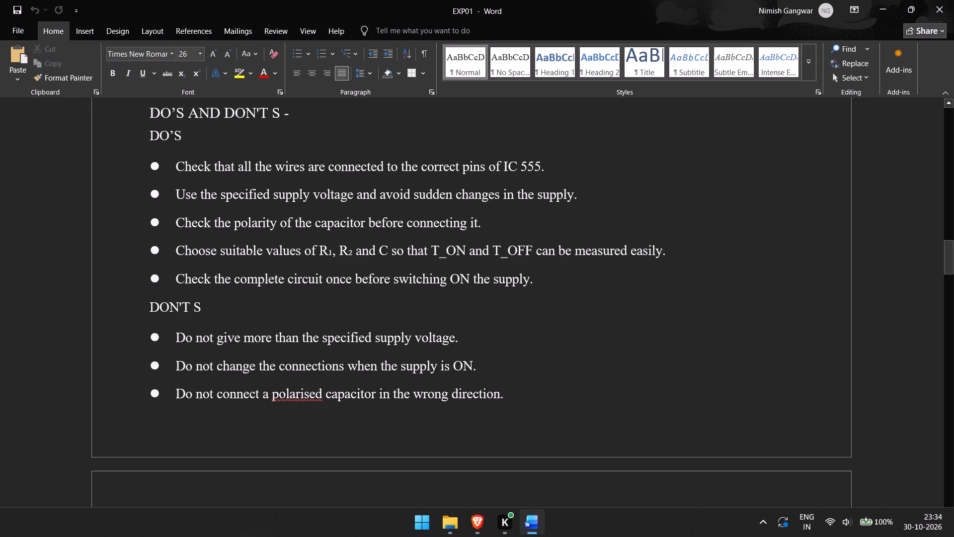
pyautogui.scroll(5, 373, 281)
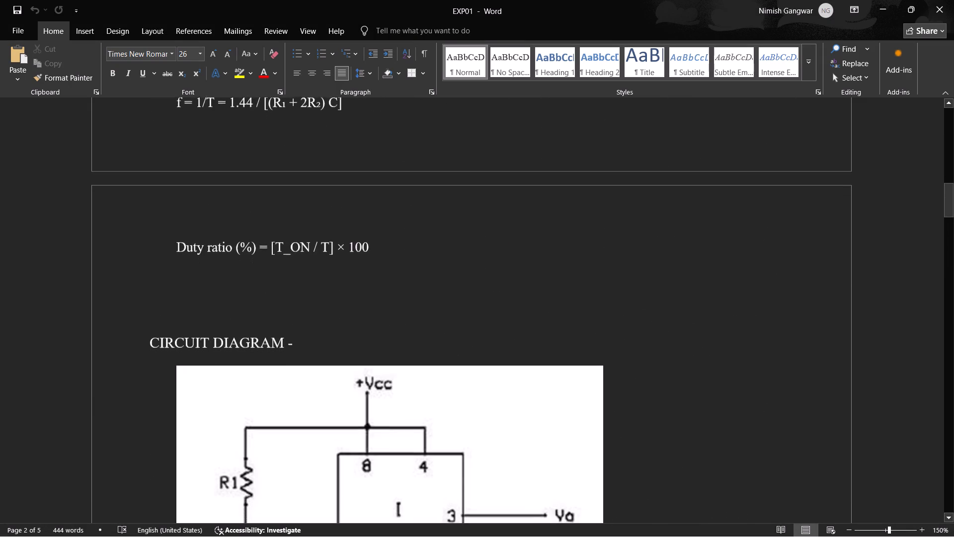
pyautogui.scroll(-4, 373, 281)
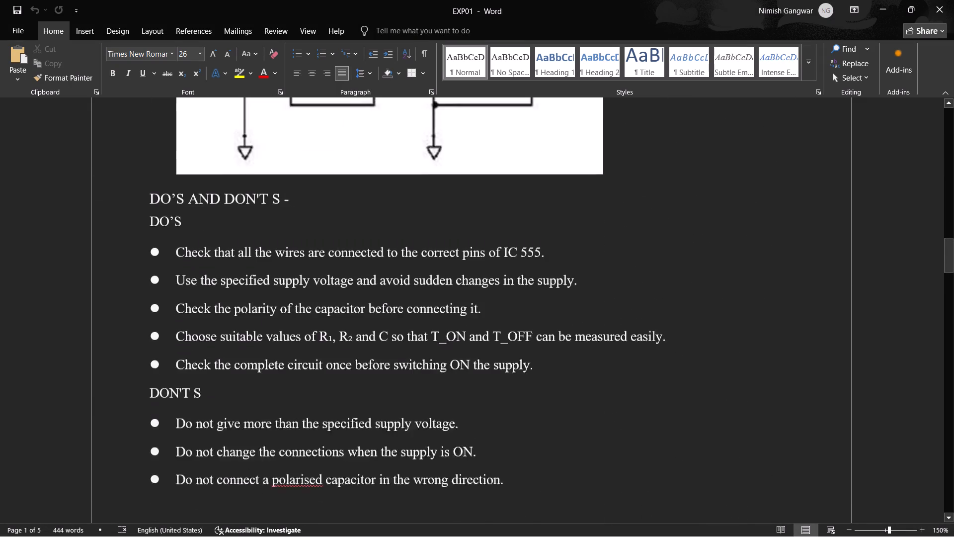
pyautogui.scroll(1, 351, 292)
pyautogui.scroll(-2, 351, 292)
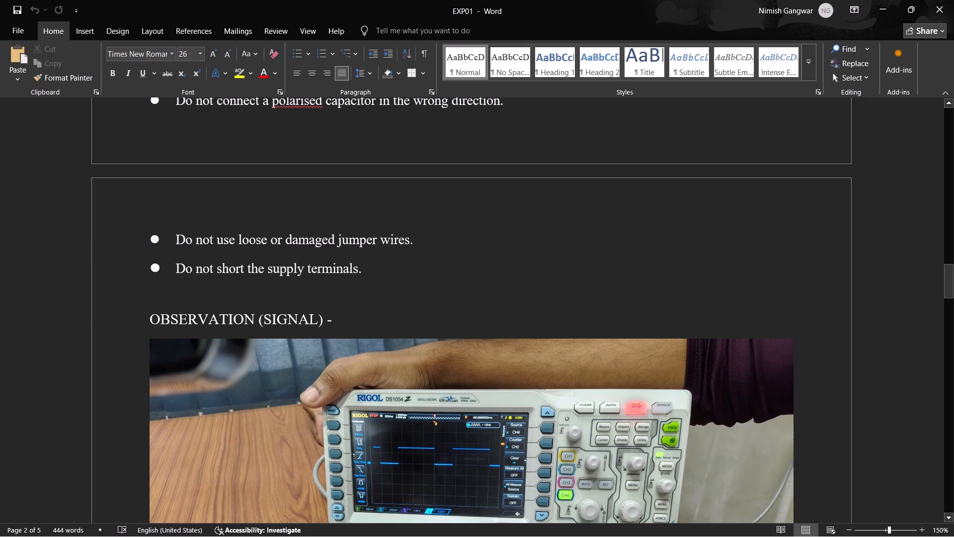
pyautogui.click(363, 272)
pyautogui.press('Return')
pyautogui.press('Return')
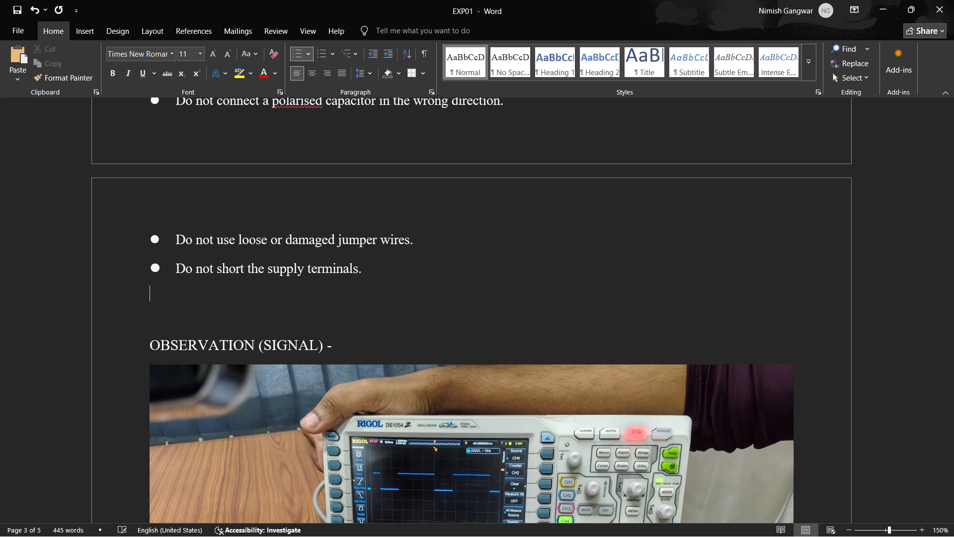
pyautogui.press('Return')
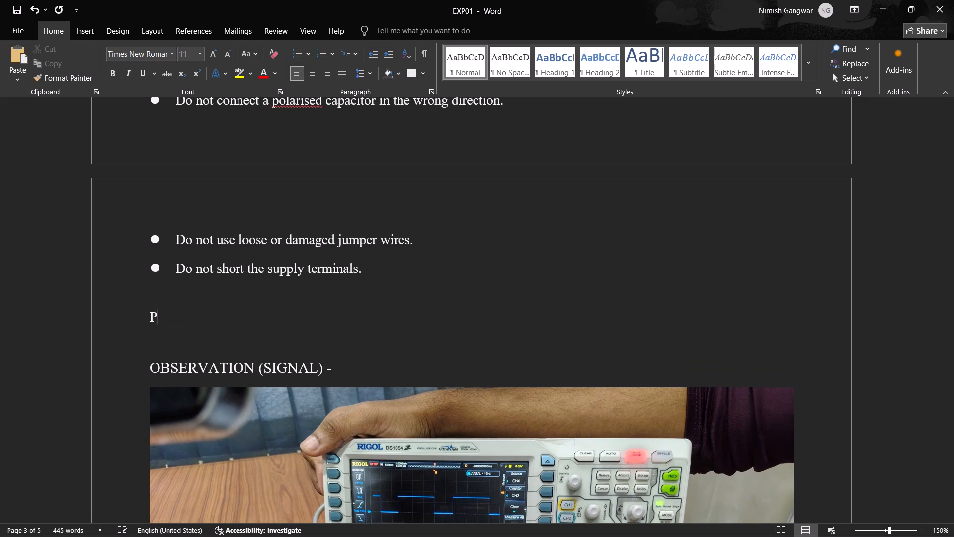
pyautogui.write('ro')
pyautogui.press('BackSpace')
pyautogui.press('BackSpace')
pyautogui.write('ROCEDURE')
pyautogui.press('space')
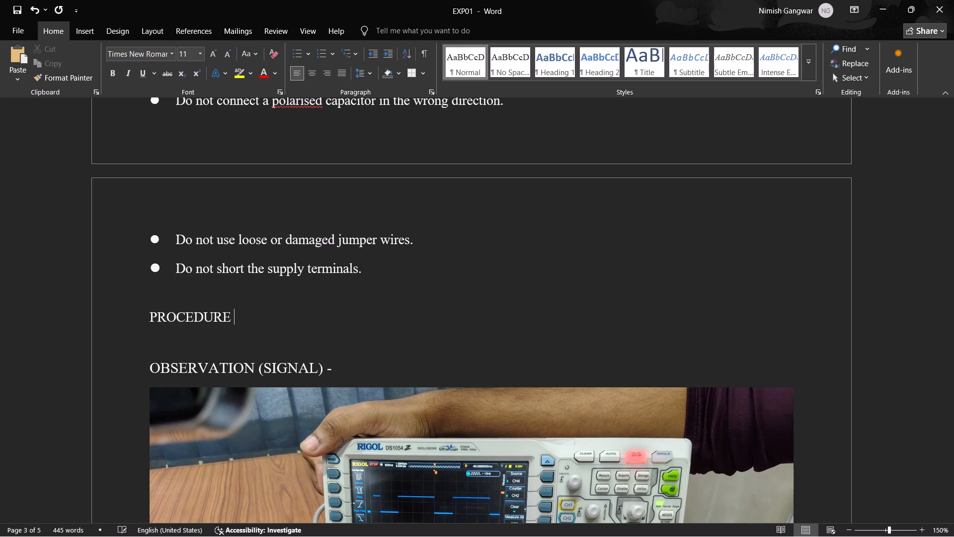
pyautogui.write('-')
pyautogui.press('space')
pyautogui.press('Return')
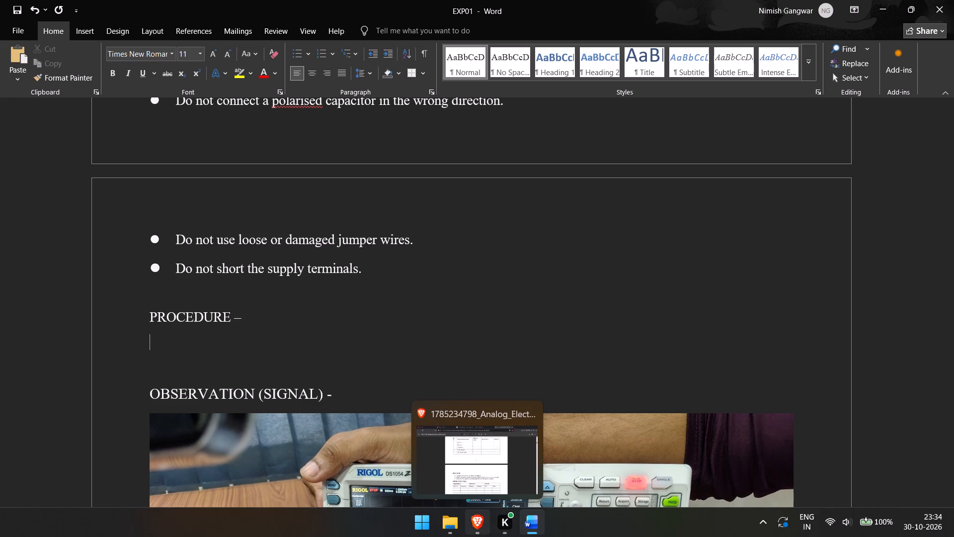
# Copy "Connections are made as per the circuit diagram." from the lab manual PDF in Brave into the Word report under the PROCEDURE heading.
pyautogui.click(475, 533)
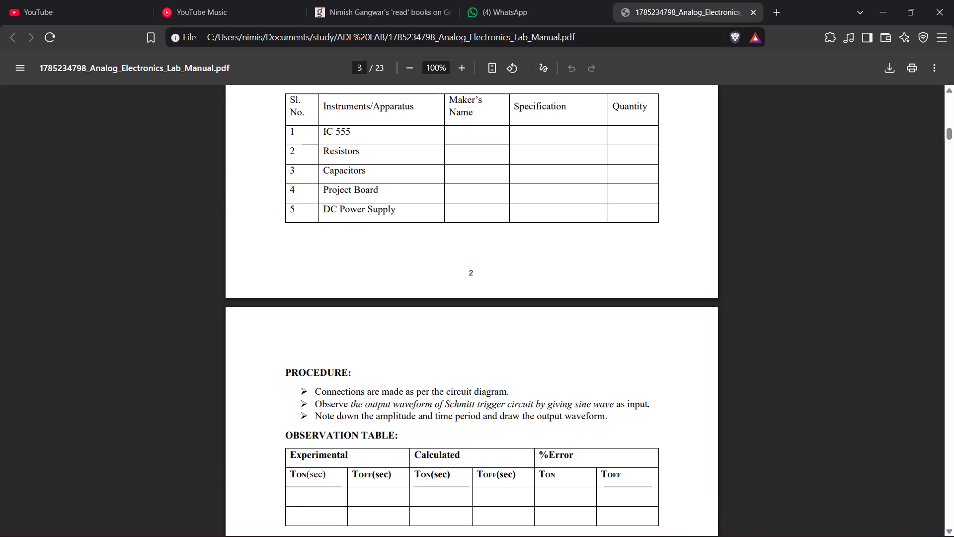
pyautogui.moveTo(315, 389); pyautogui.dragTo(517, 389)
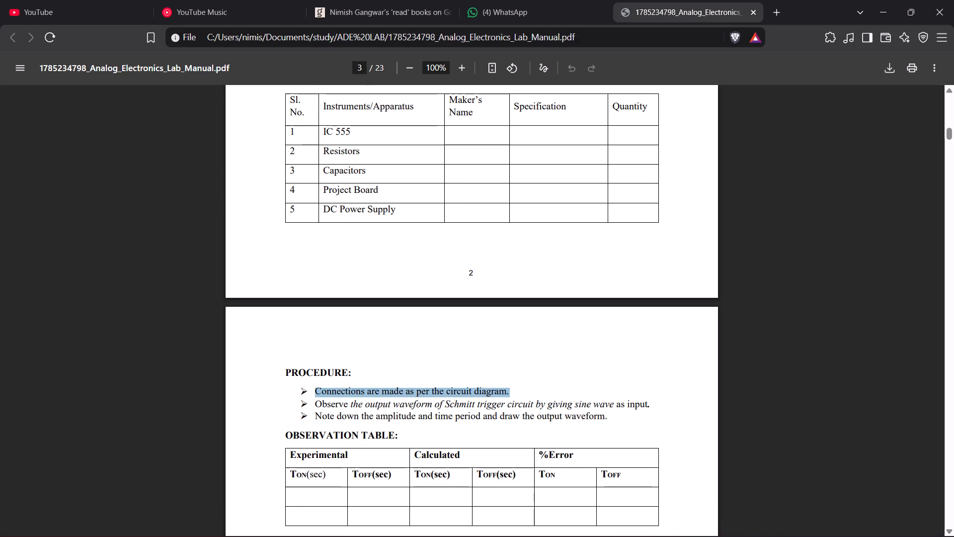
pyautogui.moveTo(517, 389); pyautogui.dragTo(556, 390)
pyautogui.hotkey('ctrl', 'c')
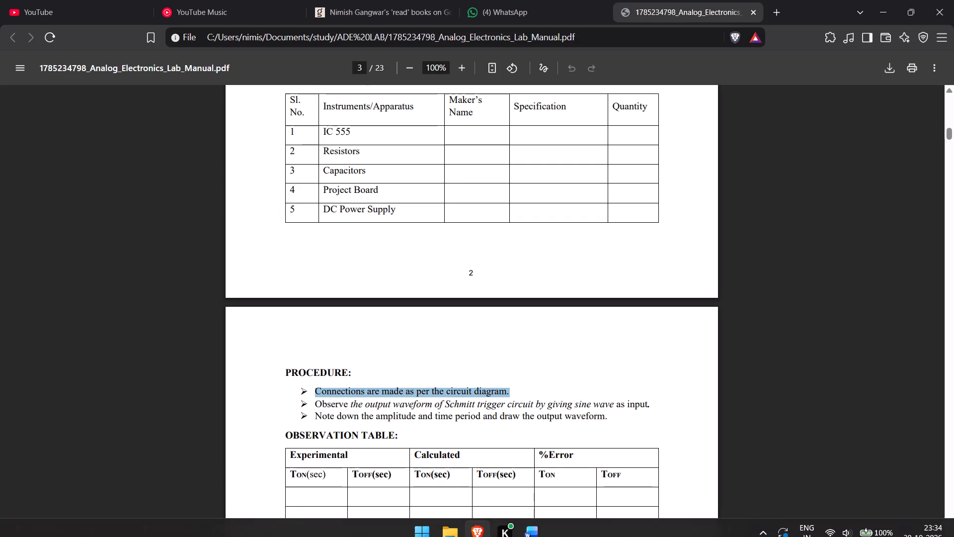
pyautogui.click(525, 536)
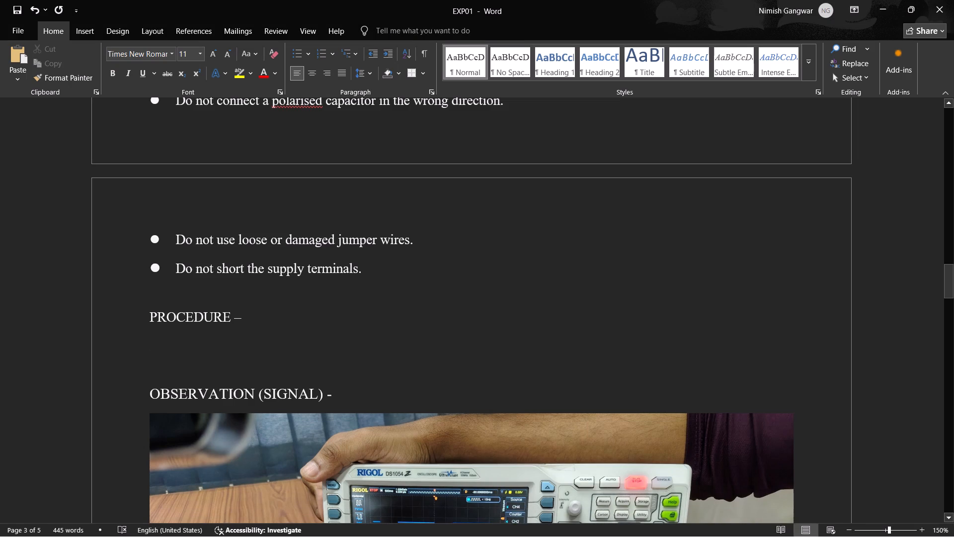
pyautogui.hotkey('ctrl', 'v')
pyautogui.press('Return')
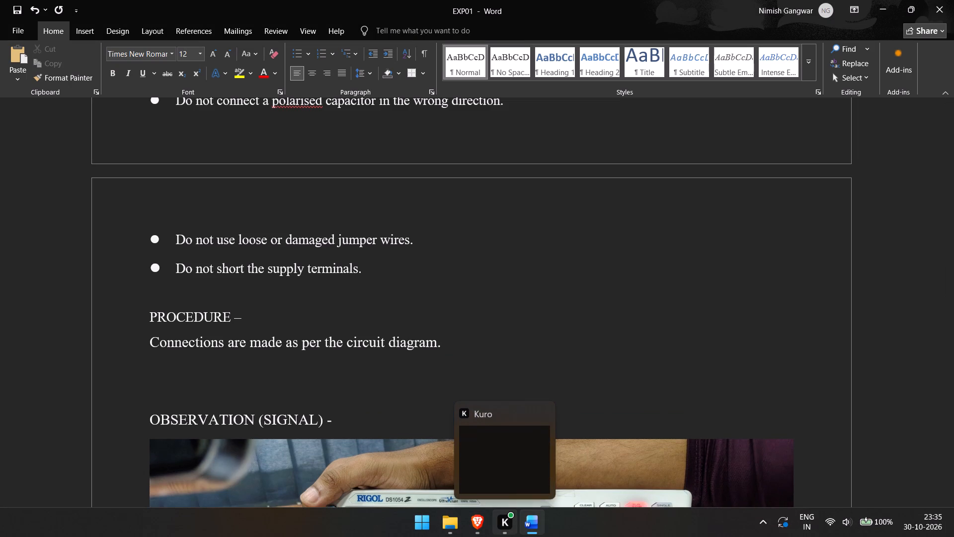
# Copy the manual's second procedure point, about observing the Schmitt trigger output waveform, onto the next line of the report's PROCEDURE section.
pyautogui.click(482, 526)
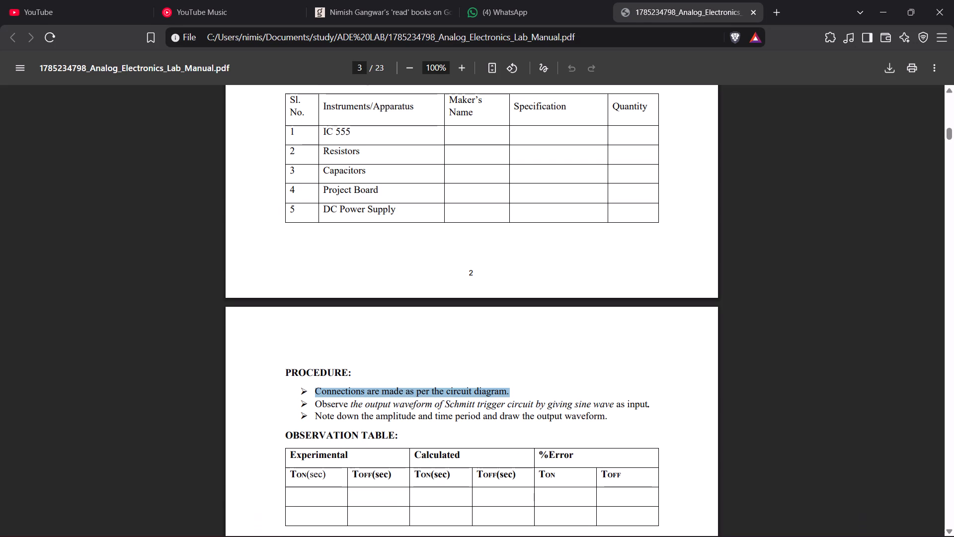
pyautogui.moveTo(315, 407); pyautogui.dragTo(614, 406)
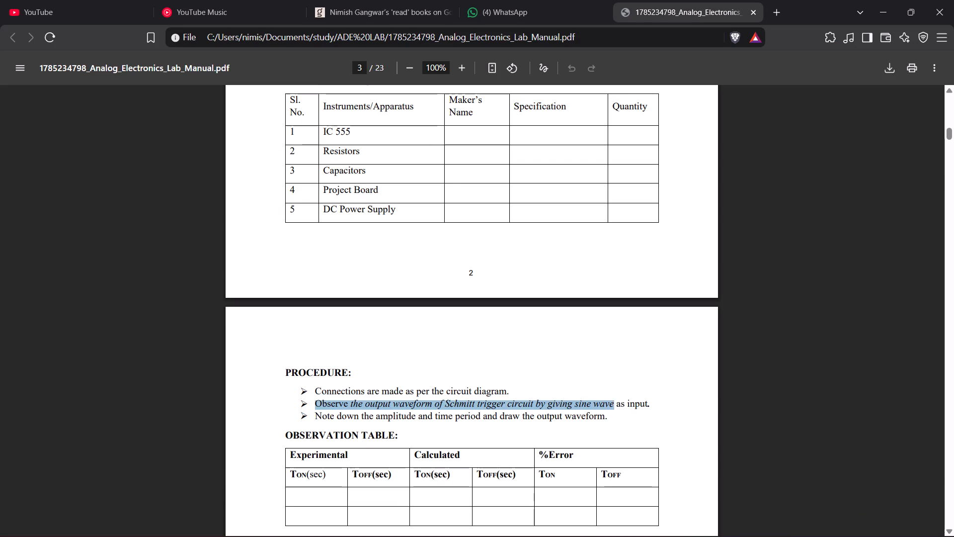
pyautogui.moveTo(614, 406); pyautogui.dragTo(662, 405)
pyautogui.hotkey('ctrl', 'c')
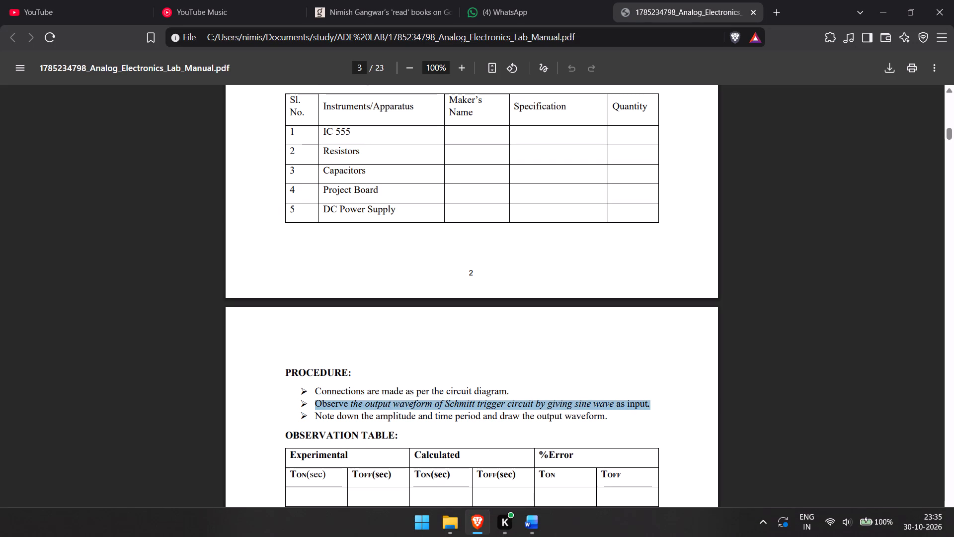
pyautogui.click(535, 531)
pyautogui.hotkey('ctrl', 'v')
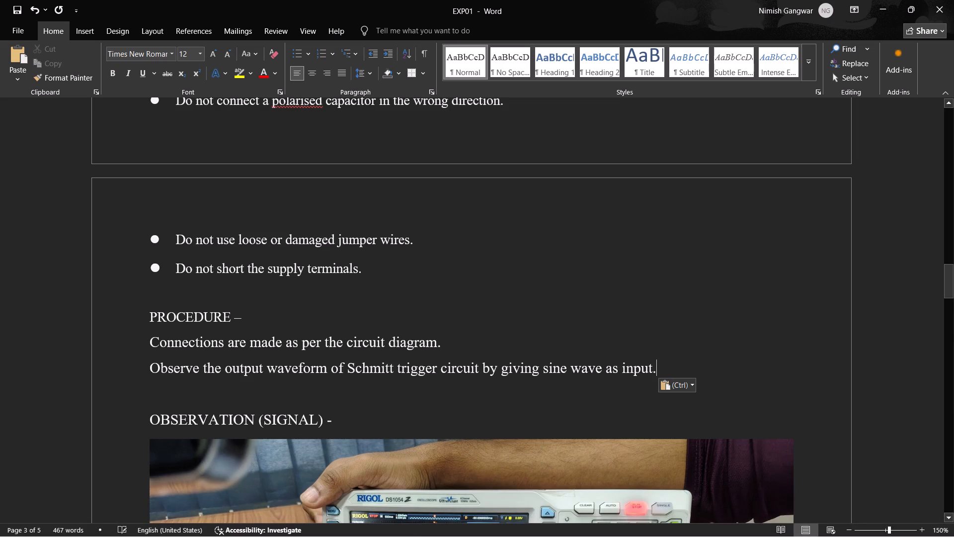
# Copy "Note down the amplitude and time period and draw the output waveform." from the manual as the report's third procedure line.
pyautogui.click(474, 532)
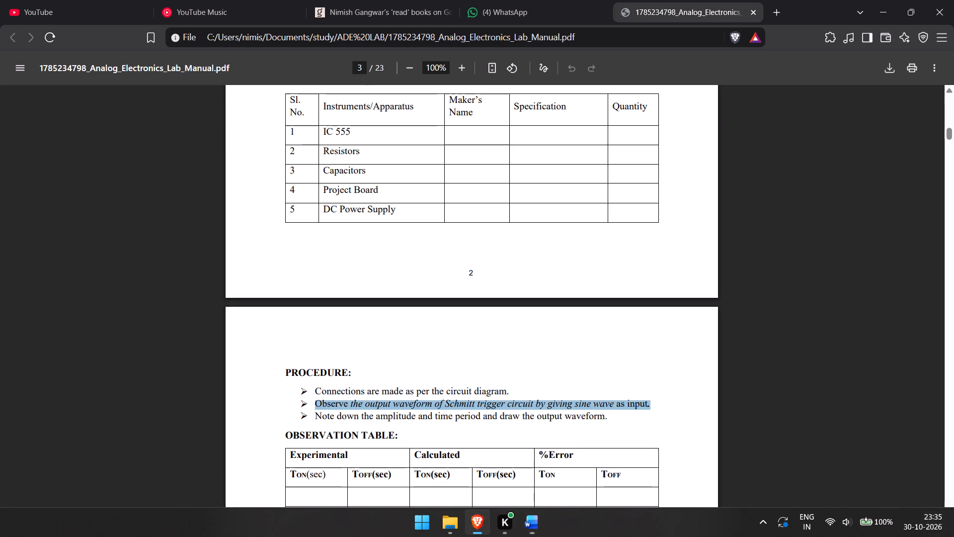
pyautogui.moveTo(318, 414); pyautogui.dragTo(631, 421)
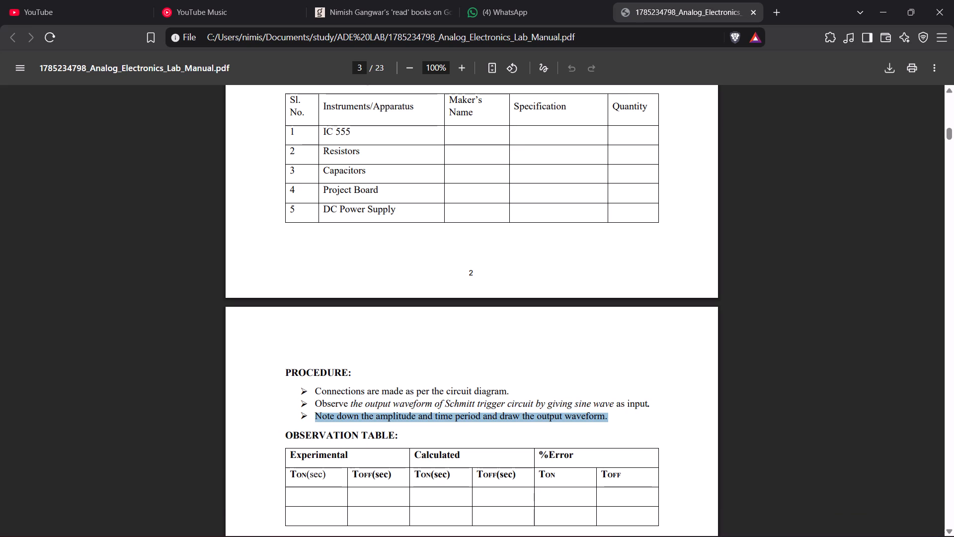
pyautogui.hotkey('ctrl', 'c')
pyautogui.click(535, 536)
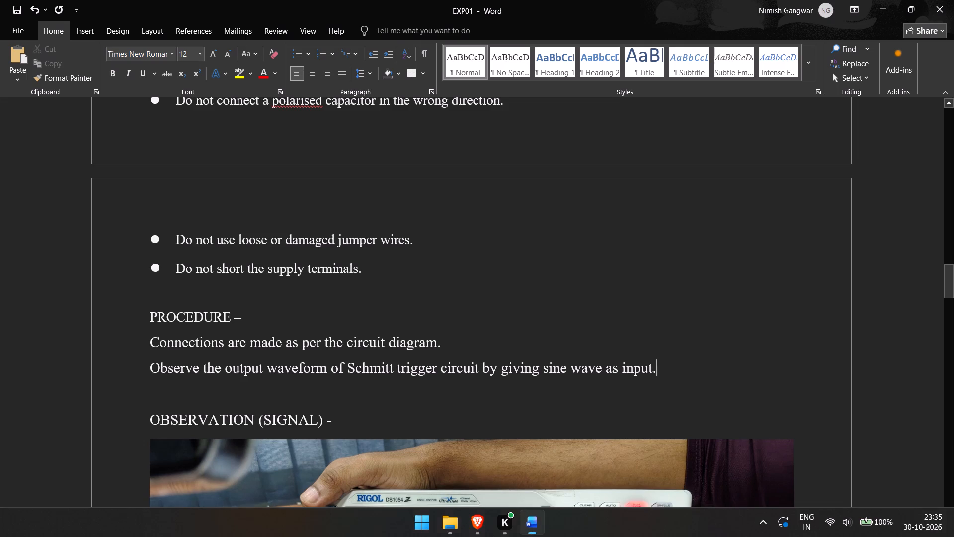
pyautogui.press('Return')
pyautogui.hotkey('ctrl', 'v')
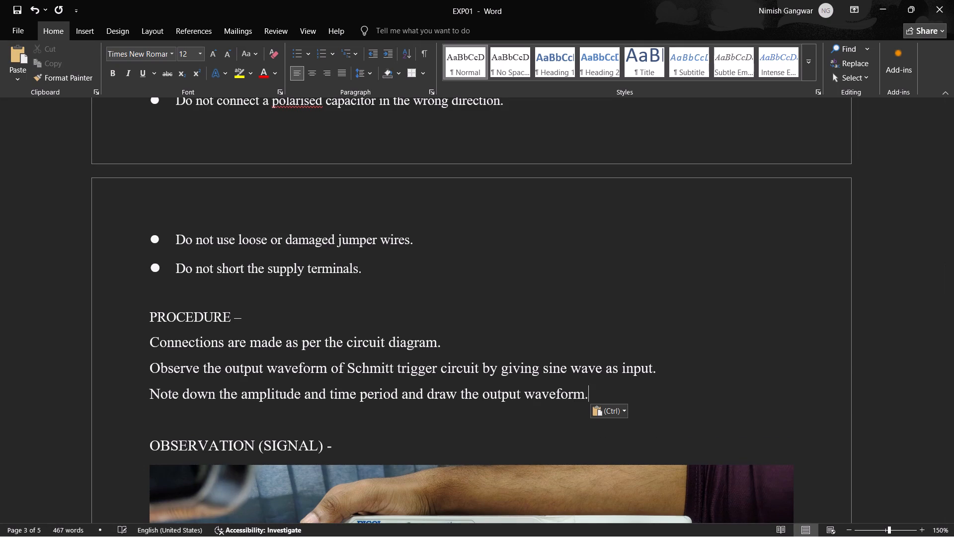
# Select the three procedure lines between the PROCEDURE heading and the OBSERVATION (SIGNAL) section.
pyautogui.moveTo(151, 344); pyautogui.dragTo(214, 389)
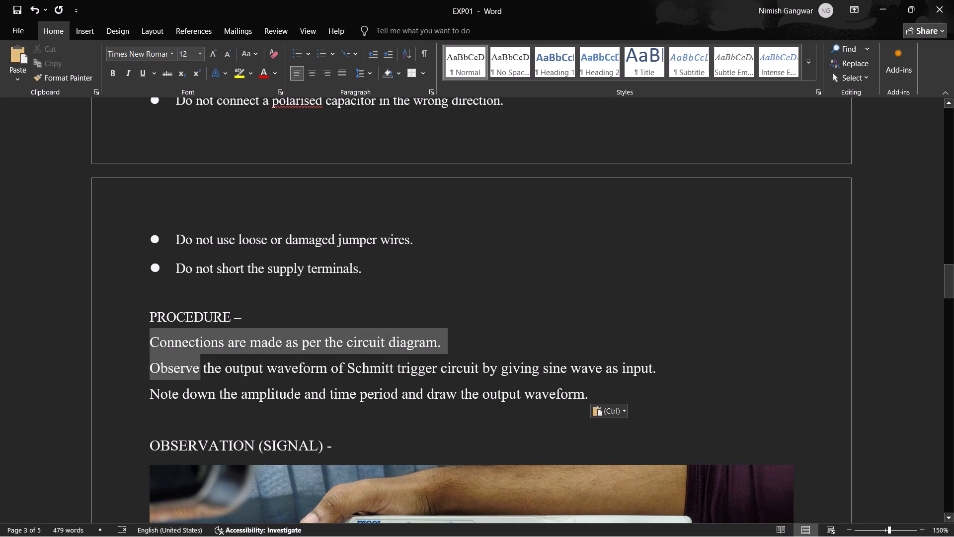
pyautogui.moveTo(214, 389); pyautogui.dragTo(373, 413)
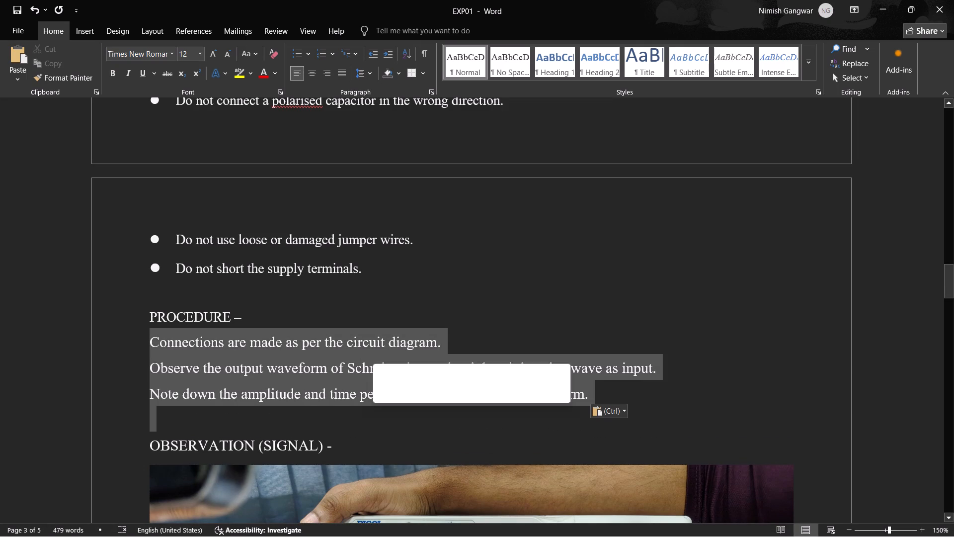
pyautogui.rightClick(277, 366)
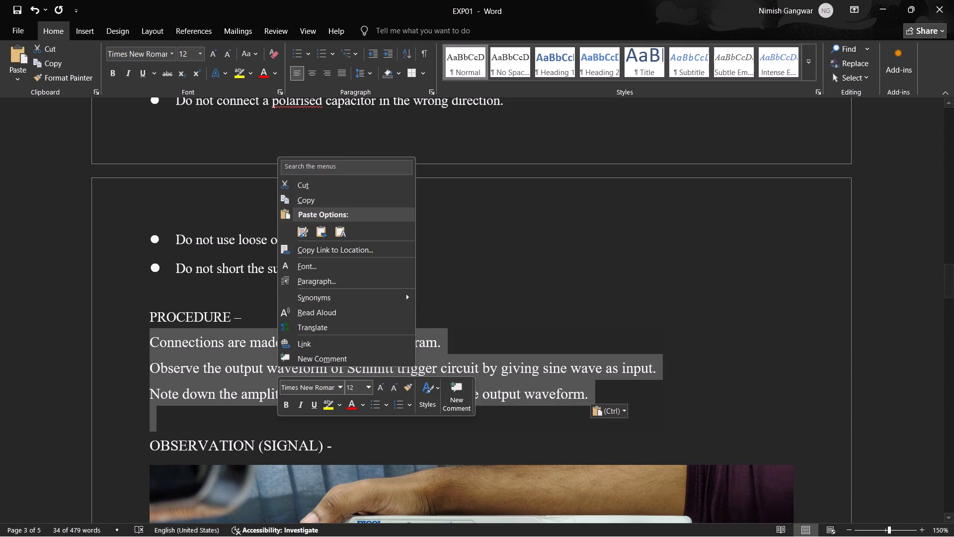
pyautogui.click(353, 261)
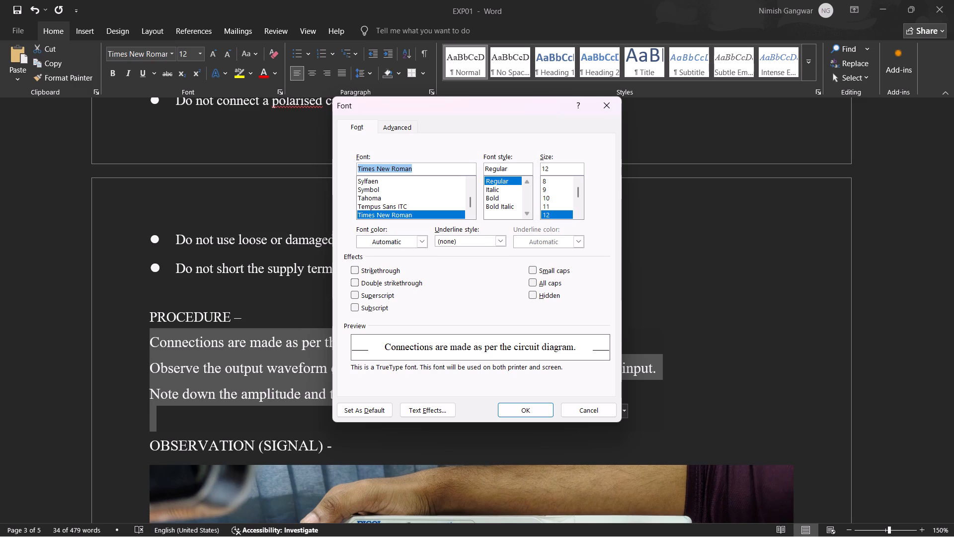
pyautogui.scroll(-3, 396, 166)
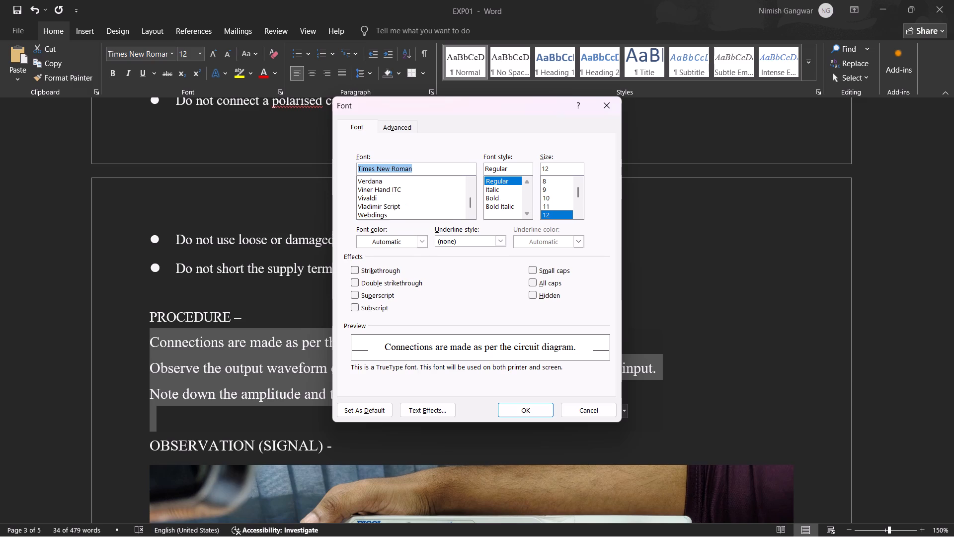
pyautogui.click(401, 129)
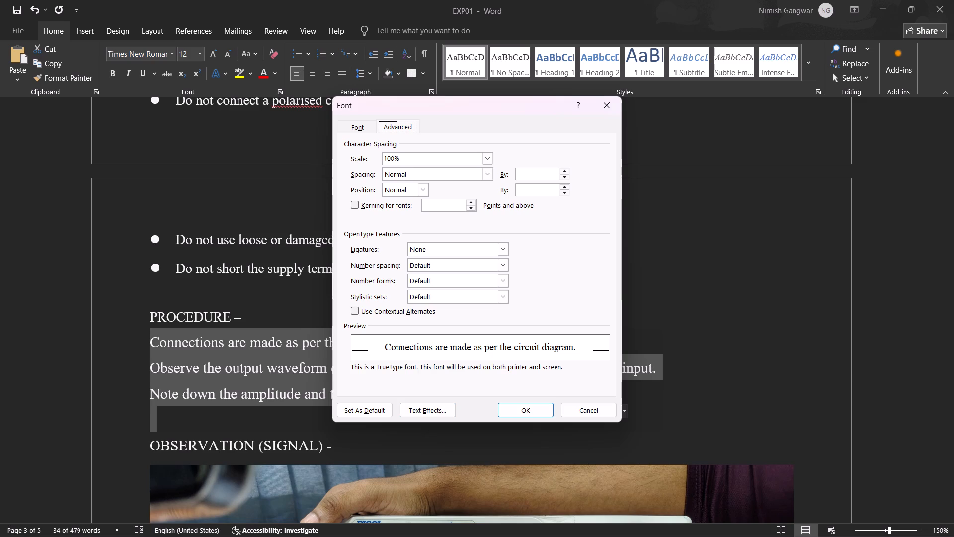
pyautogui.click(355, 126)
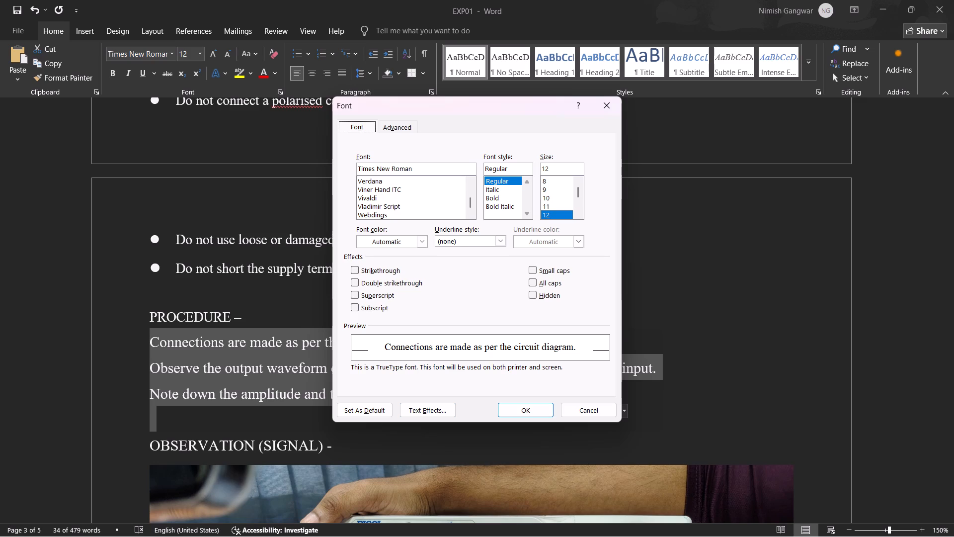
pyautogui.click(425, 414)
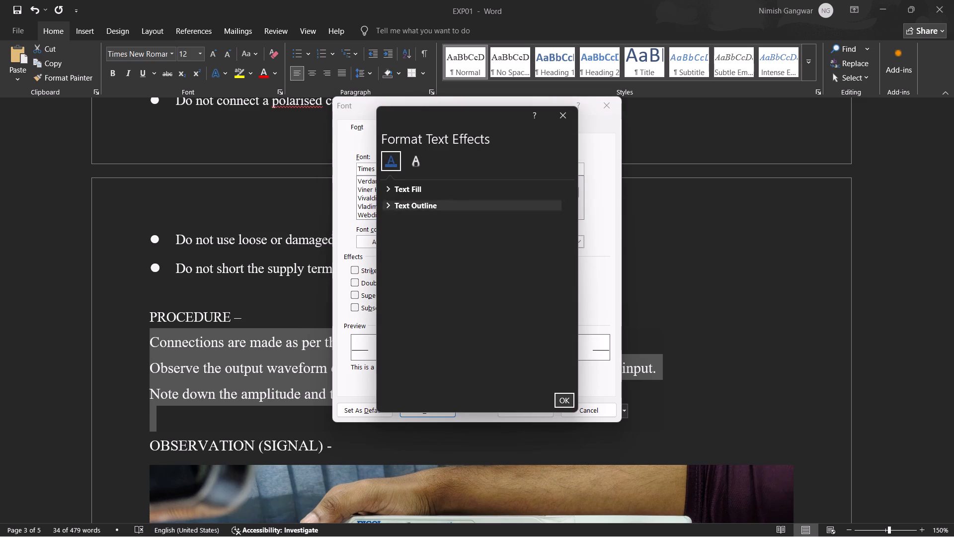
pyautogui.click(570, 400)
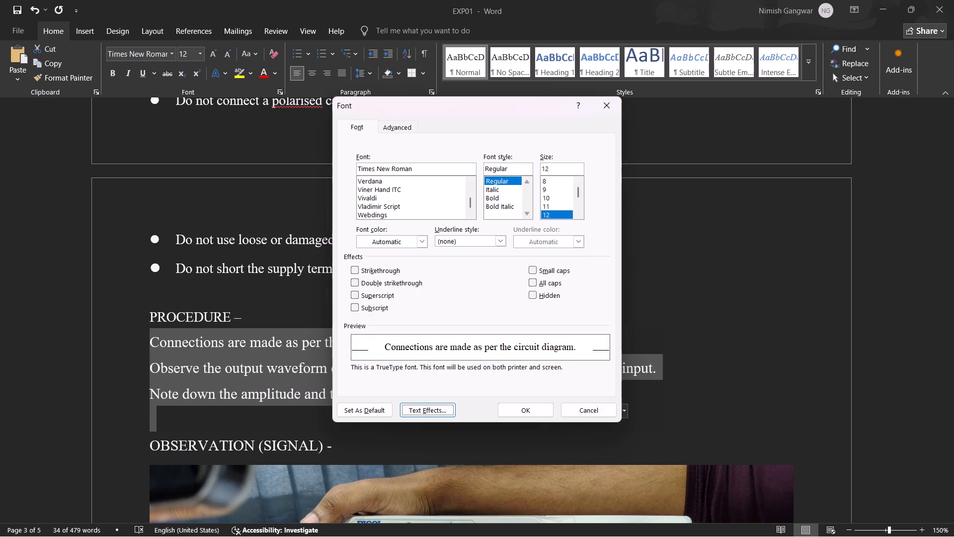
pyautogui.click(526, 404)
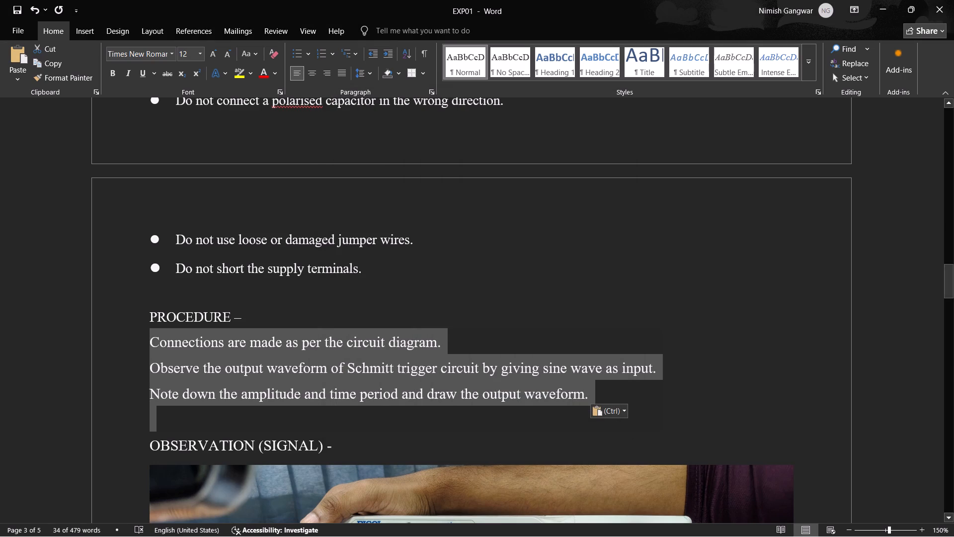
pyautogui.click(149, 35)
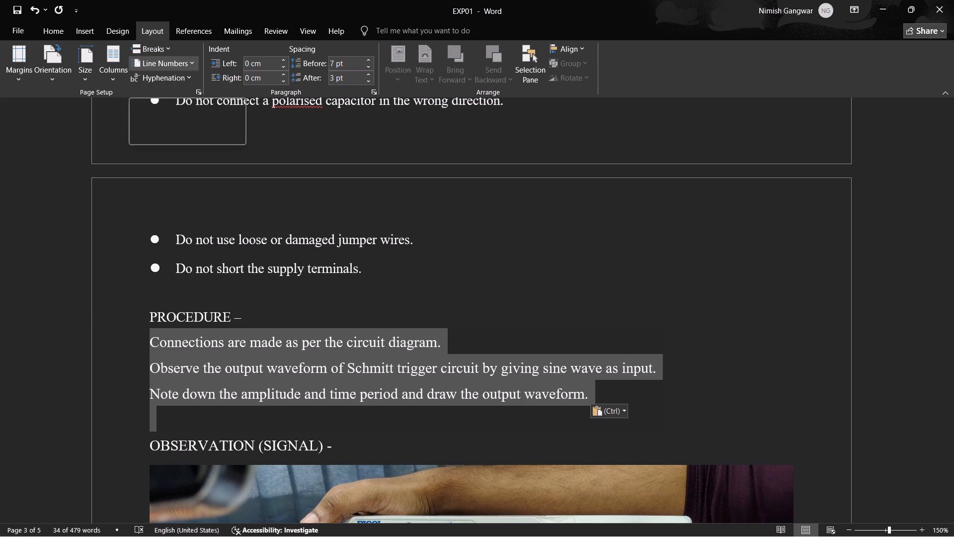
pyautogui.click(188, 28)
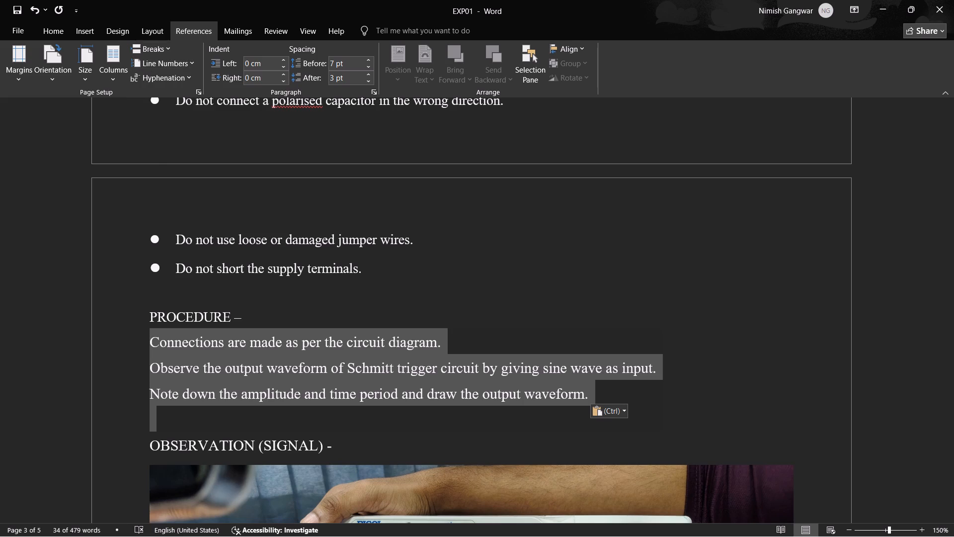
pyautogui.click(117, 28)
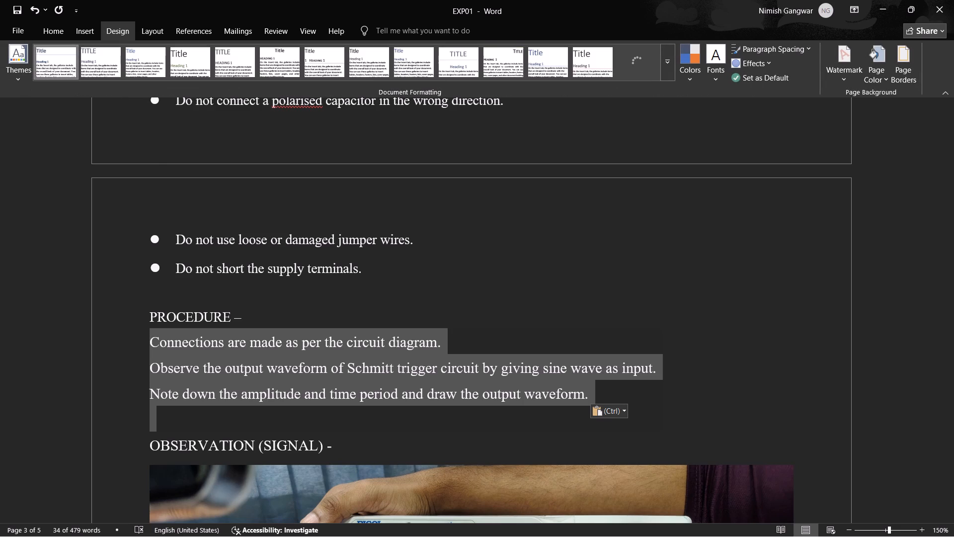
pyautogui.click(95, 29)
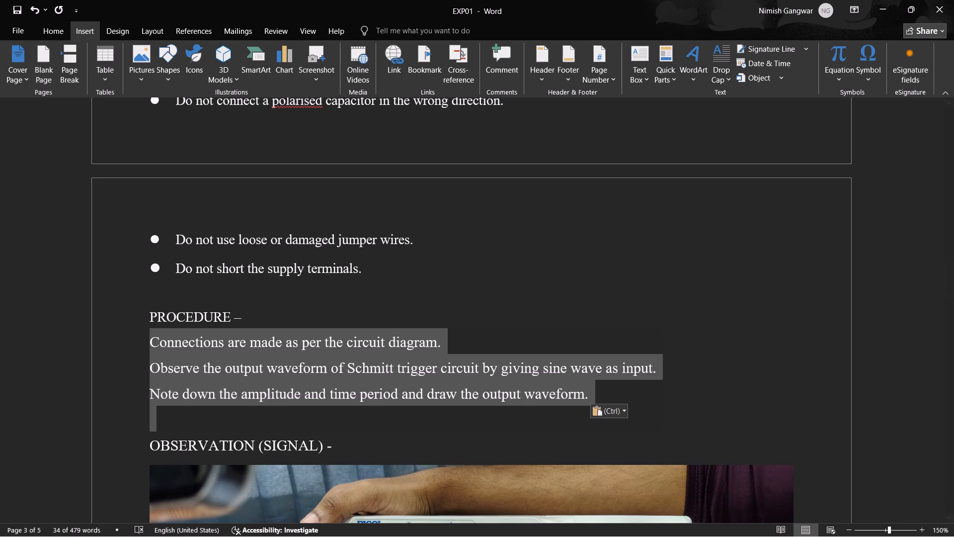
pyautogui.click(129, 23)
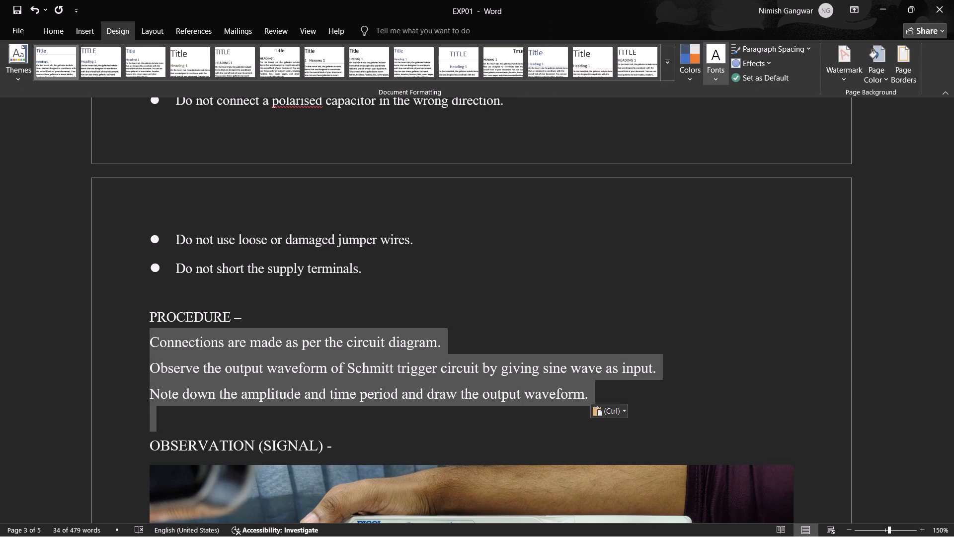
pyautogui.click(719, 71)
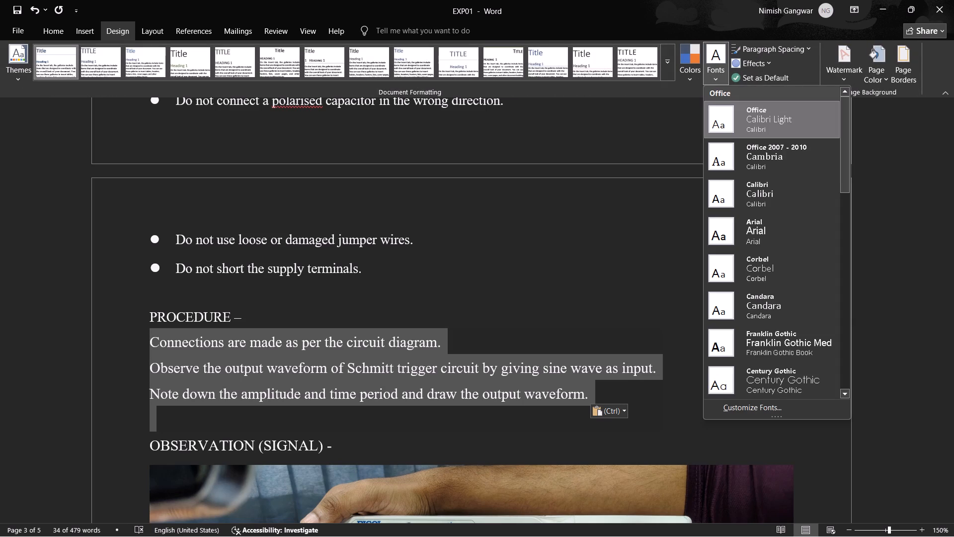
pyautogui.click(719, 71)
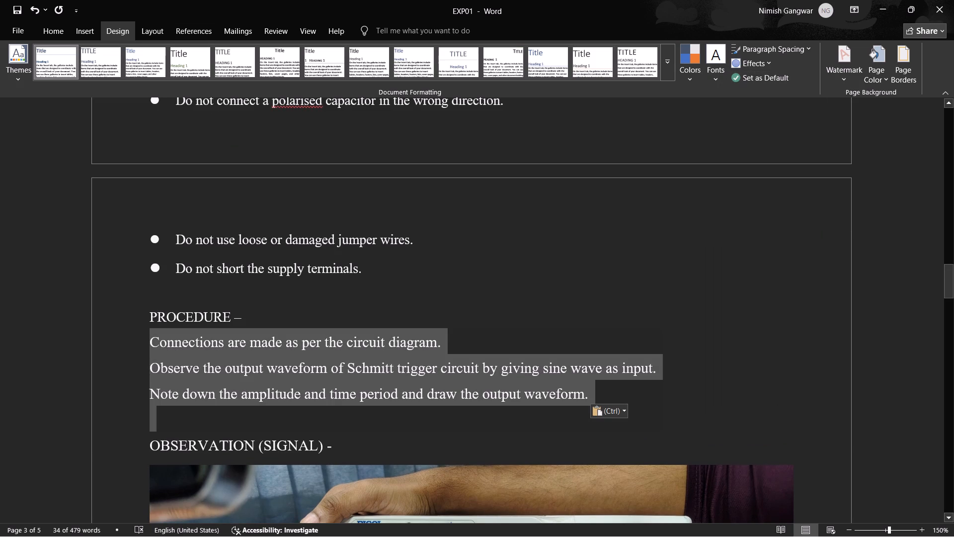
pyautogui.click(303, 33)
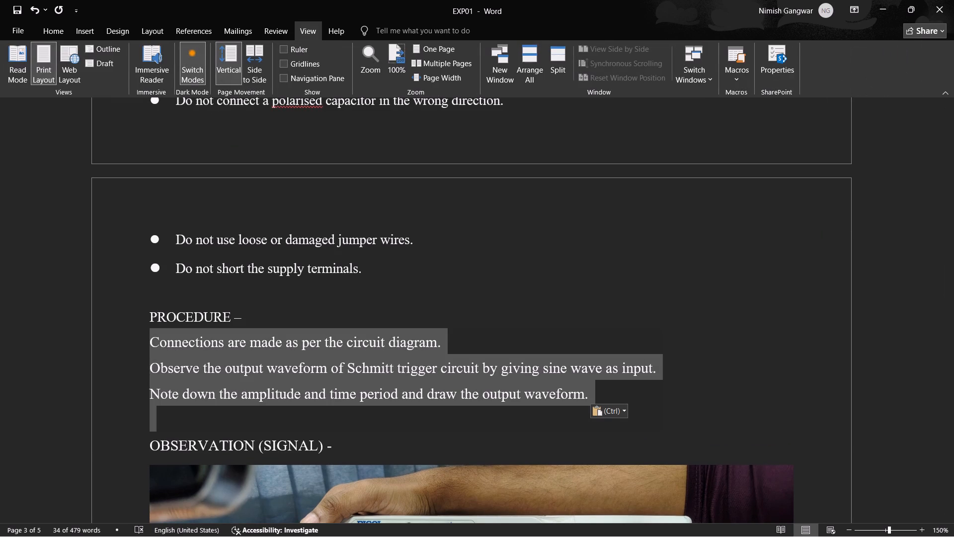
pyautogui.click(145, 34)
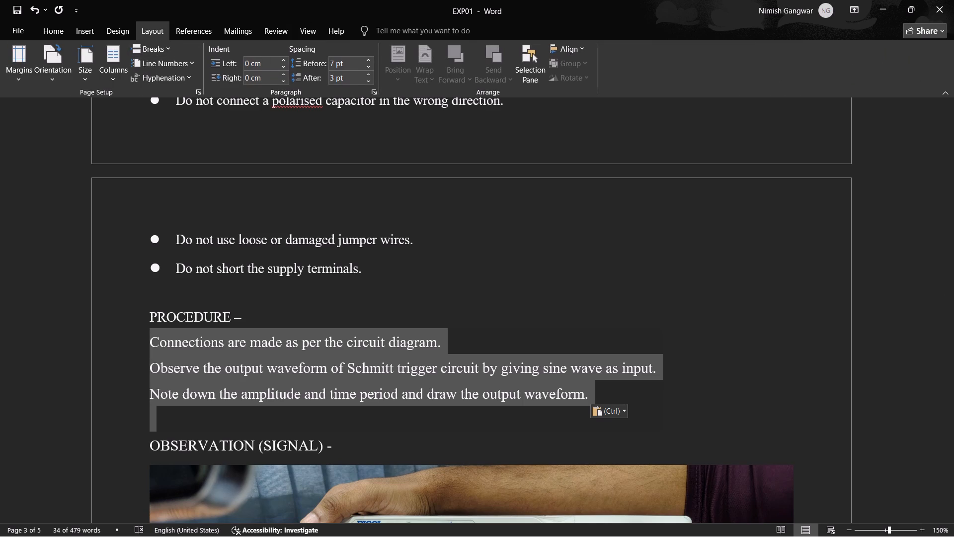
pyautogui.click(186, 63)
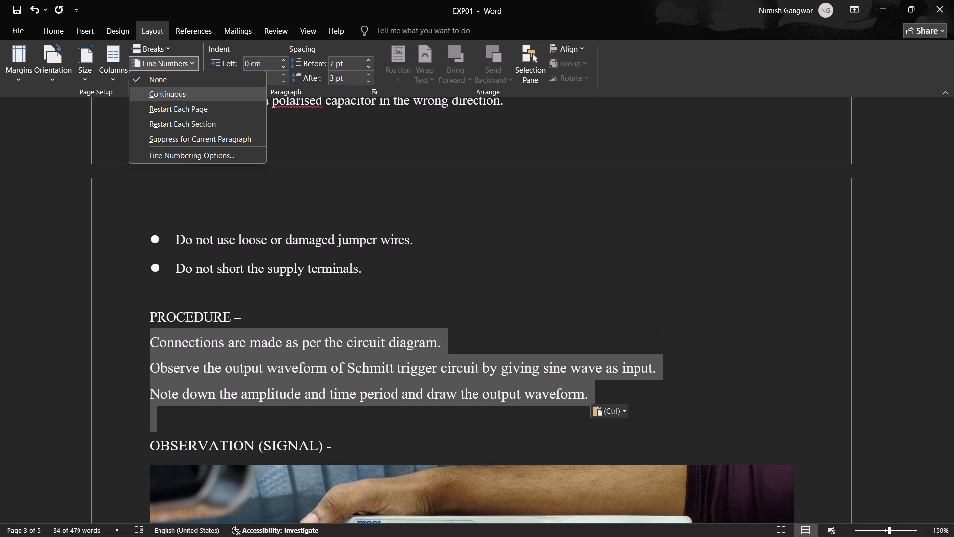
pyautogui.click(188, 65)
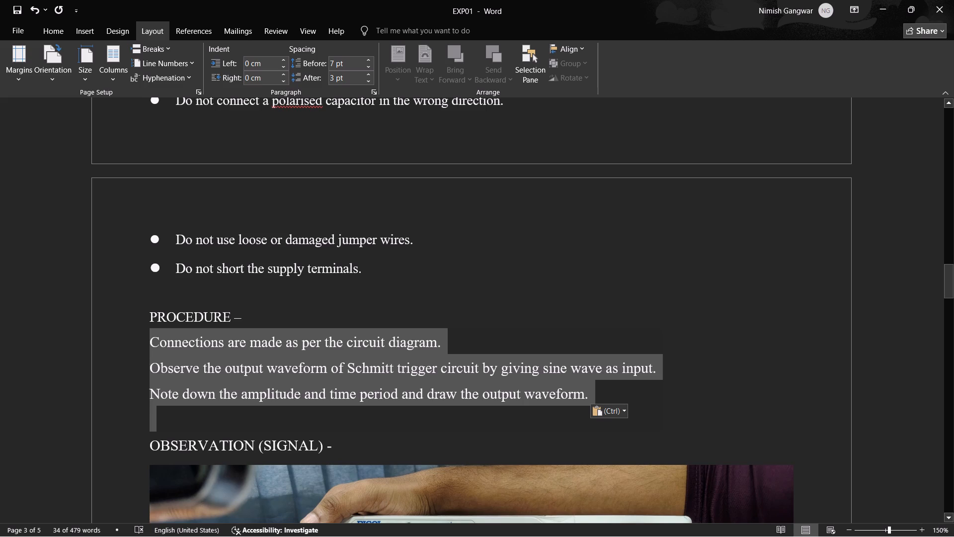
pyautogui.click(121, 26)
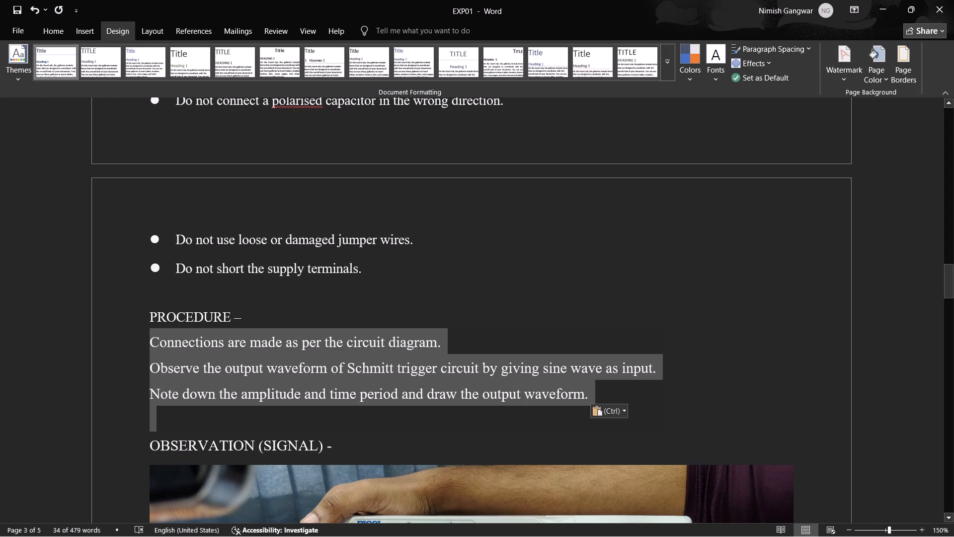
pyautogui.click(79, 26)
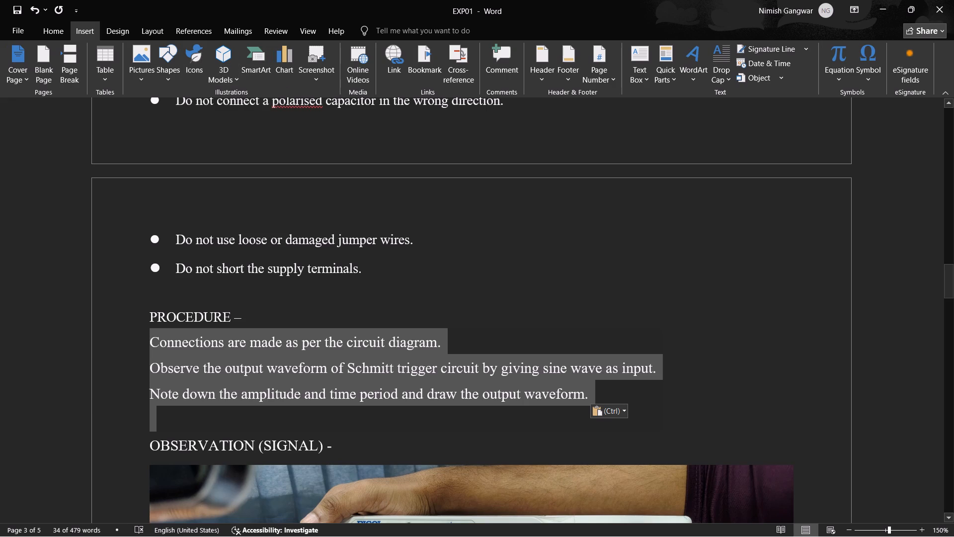
# Format the three selected procedure lines as a bulleted list and clear the selection.
pyautogui.rightClick(354, 379)
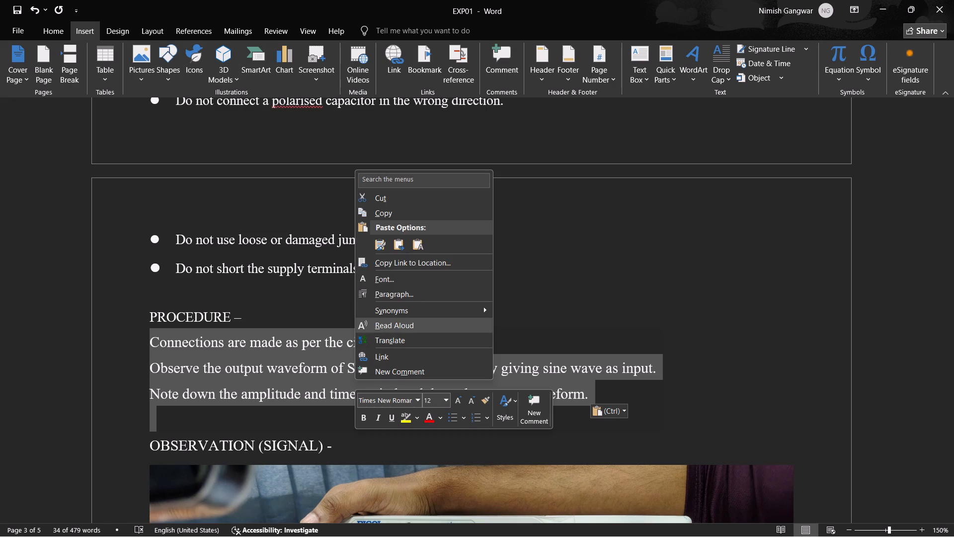
pyautogui.click(507, 415)
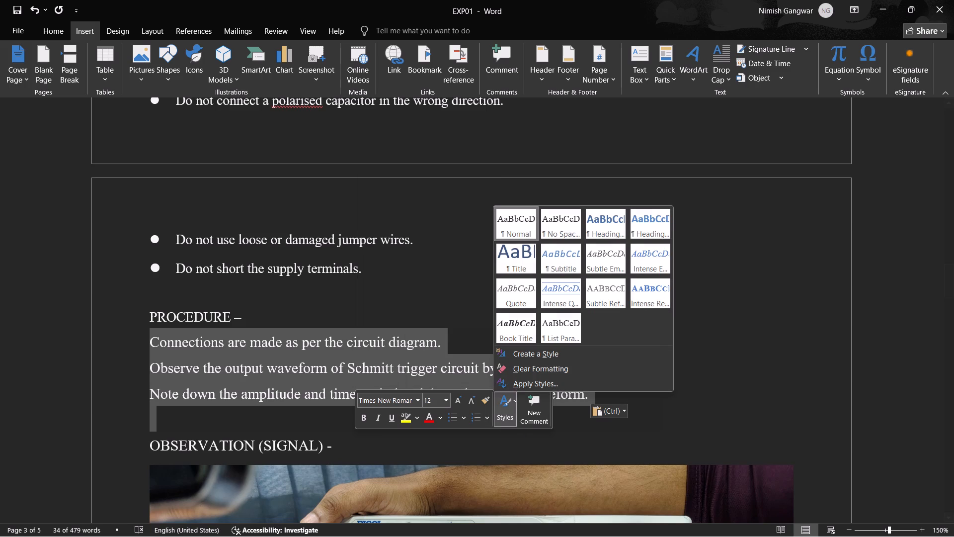
pyautogui.click(507, 415)
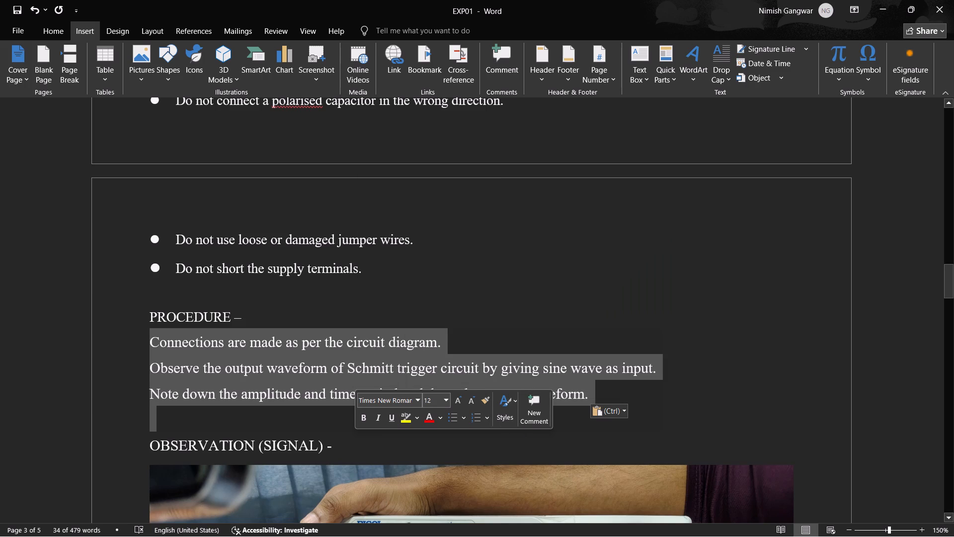
pyautogui.click(451, 417)
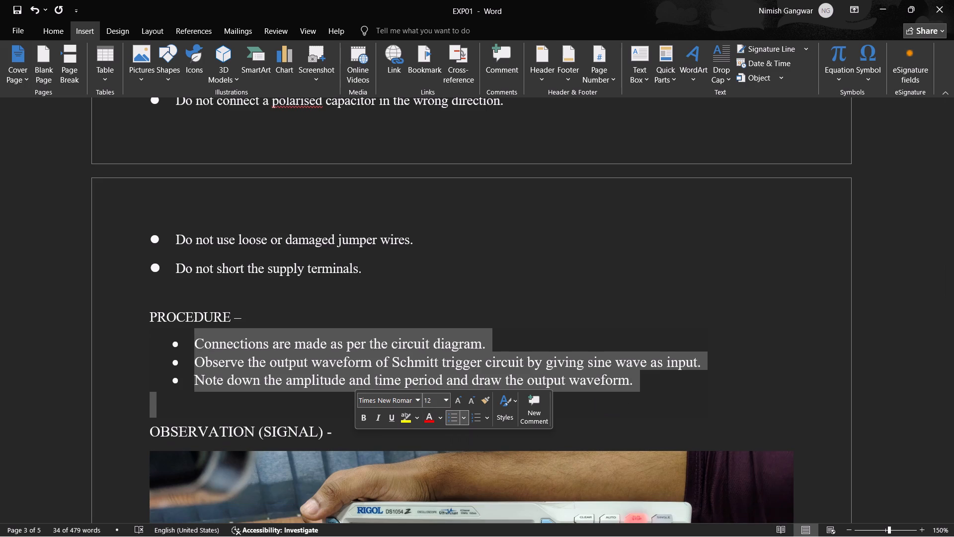
pyautogui.click(413, 307)
# Review the report's layout, from the observation photo and handwritten calculations to an overview of all pages and the first two pages.
pyautogui.scroll(-1, 447, 363)
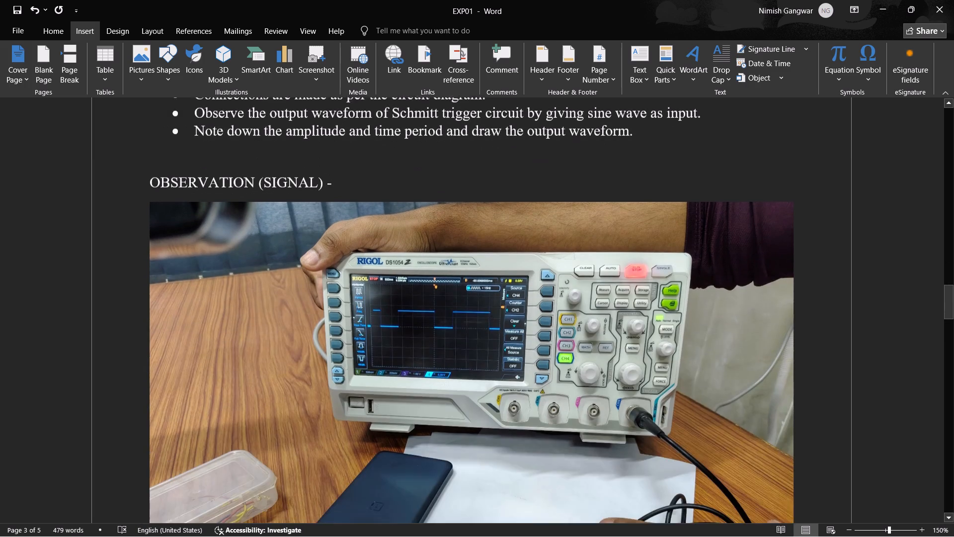
pyautogui.scroll(-5, 447, 363)
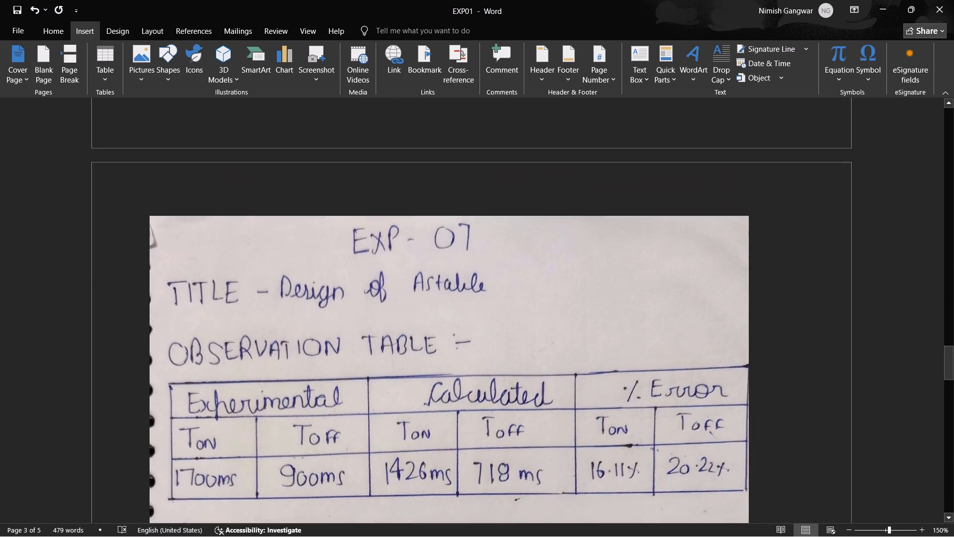
pyautogui.scroll(-2, 447, 363)
pyautogui.hscroll(1, 447, 363)
pyautogui.scroll(1, 447, 363)
pyautogui.scroll(-2, 447, 363)
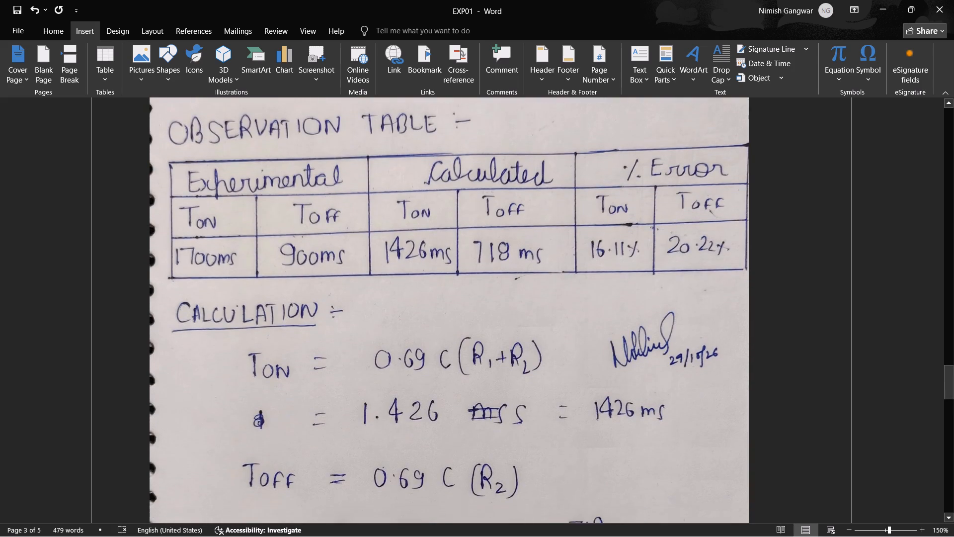
pyautogui.scroll(-2, 447, 363)
pyautogui.scroll(9, 447, 363)
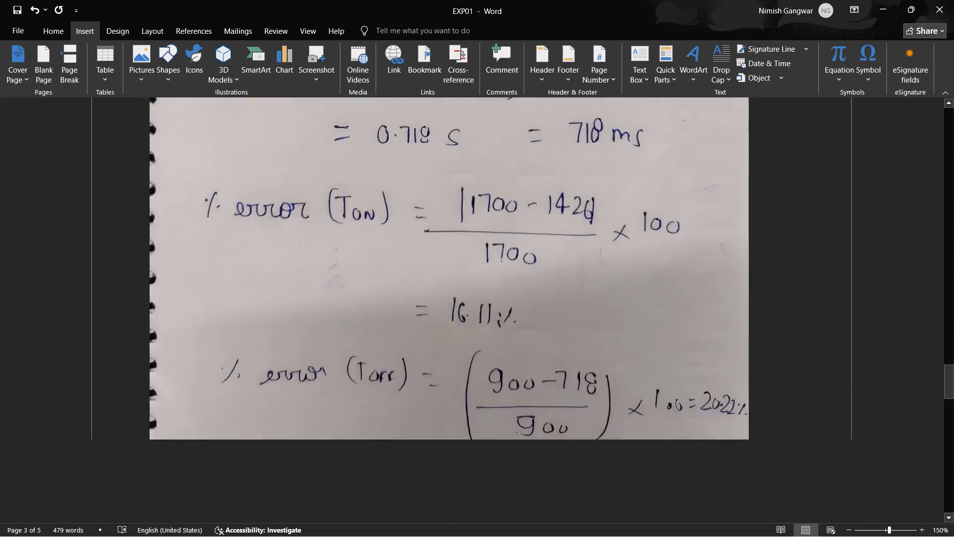
pyautogui.keyDown('ctrl'); pyautogui.scroll(-14, 447, 363); pyautogui.keyUp('ctrl')
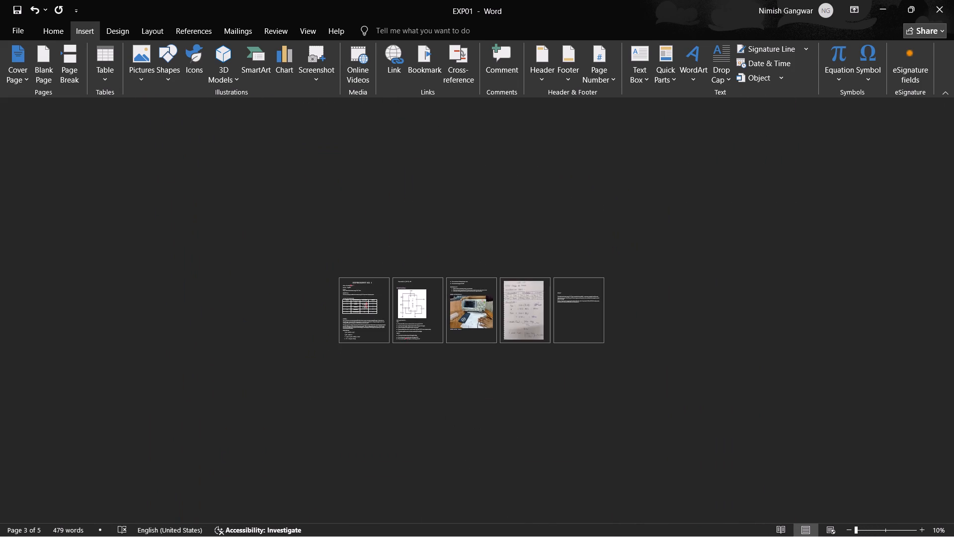
pyautogui.keyDown('ctrl'); pyautogui.scroll(6, 447, 363); pyautogui.keyUp('ctrl')
pyautogui.hscroll(1, 447, 363)
pyautogui.scroll(4, 447, 363)
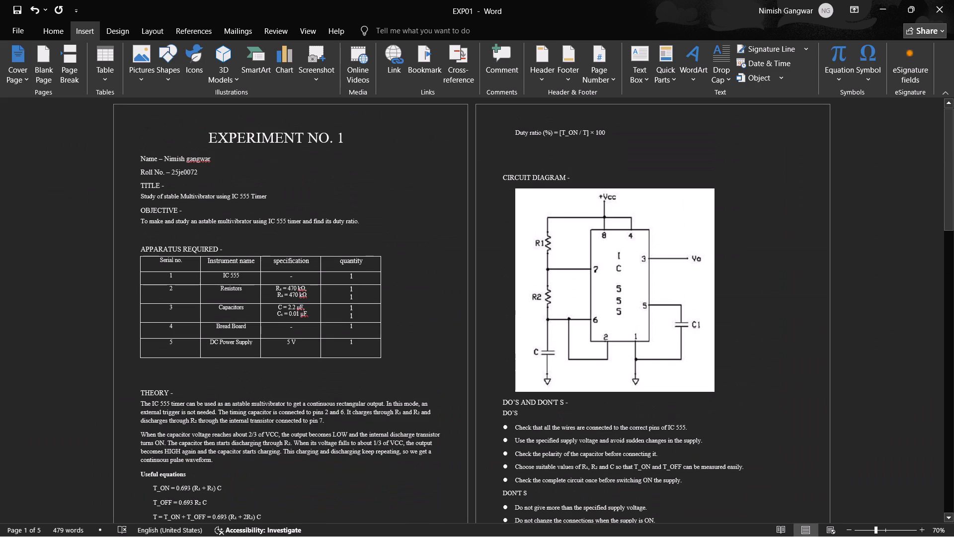
pyautogui.scroll(-1, 447, 363)
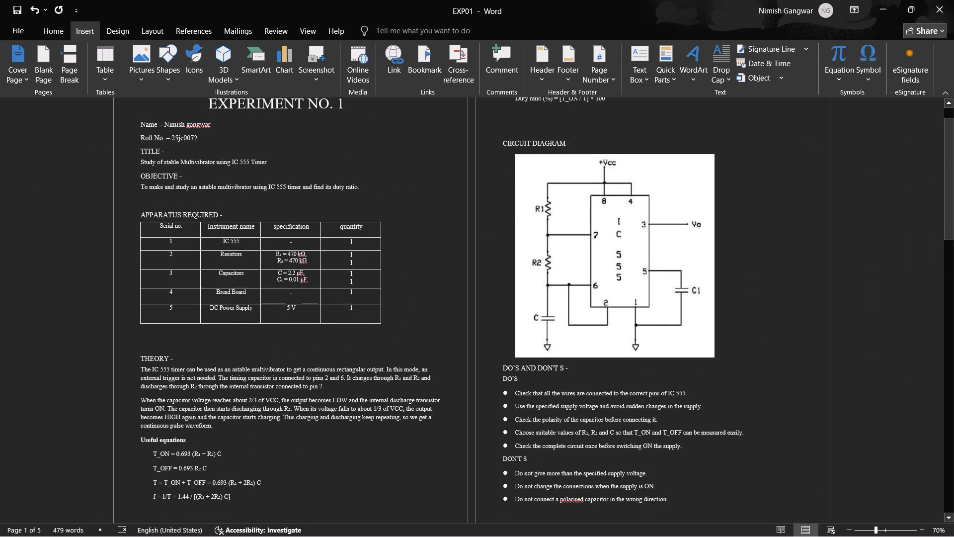
pyautogui.scroll(-1, 325, 405)
pyautogui.scroll(1, 325, 405)
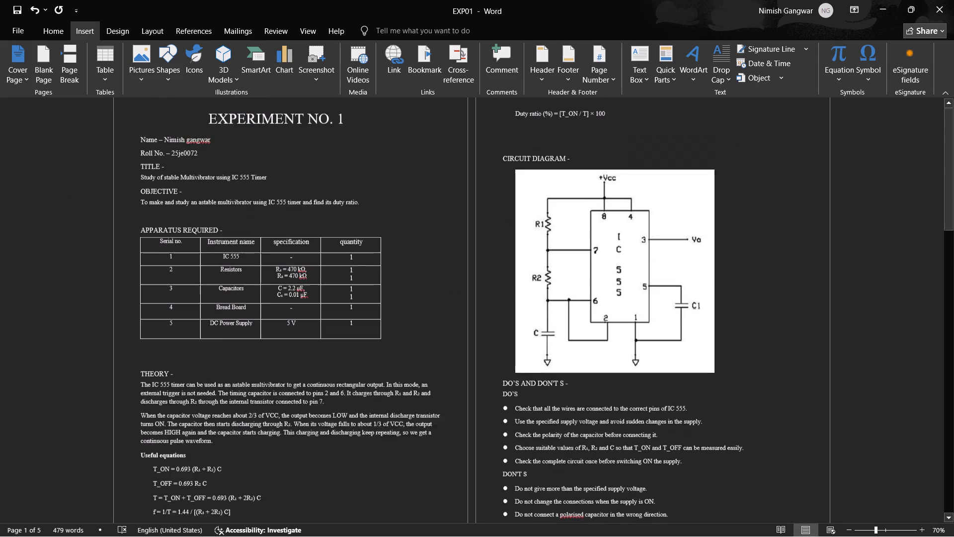
# Check the report through to its RESULT section, save EXP01 and close the document.
pyautogui.scroll(1, 325, 405)
pyautogui.scroll(-3, 325, 405)
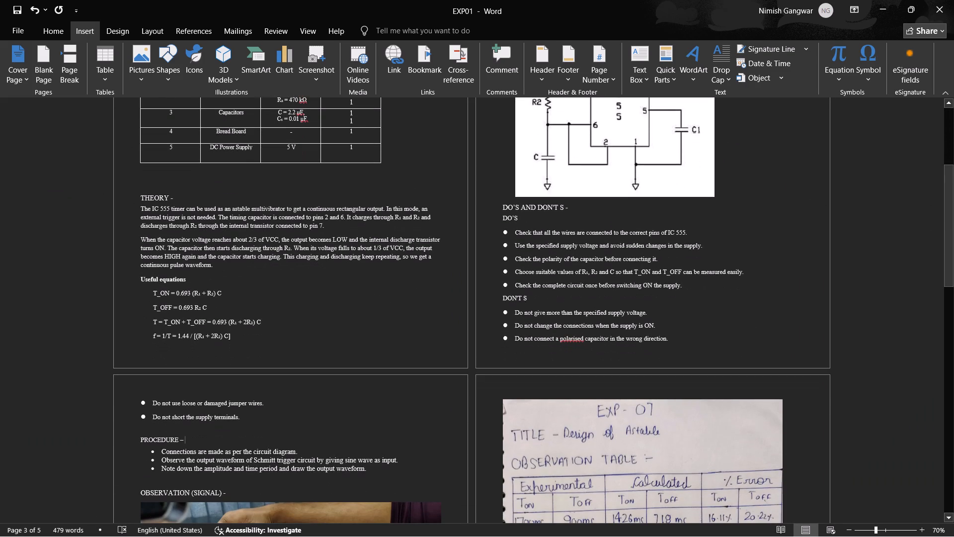
pyautogui.scroll(-3, 448, 402)
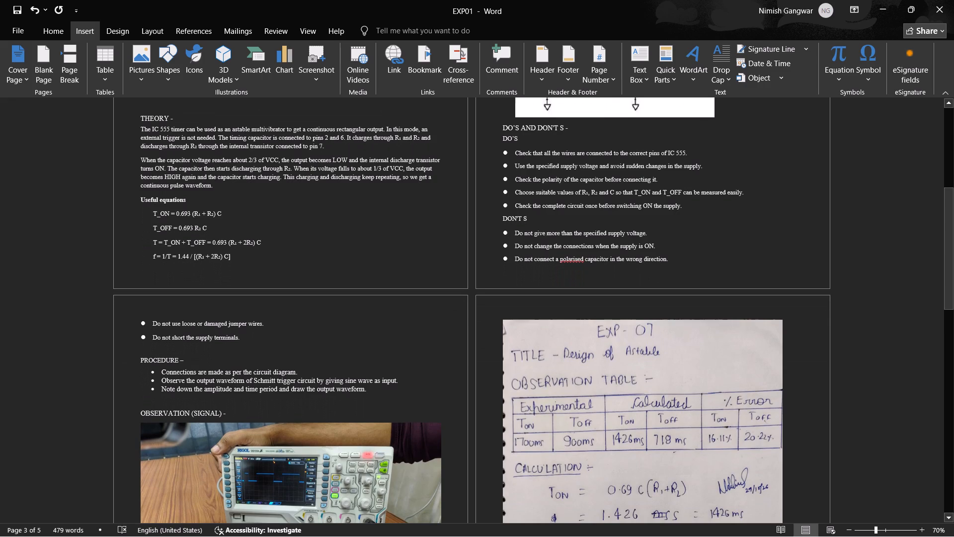
pyautogui.scroll(-6, 448, 402)
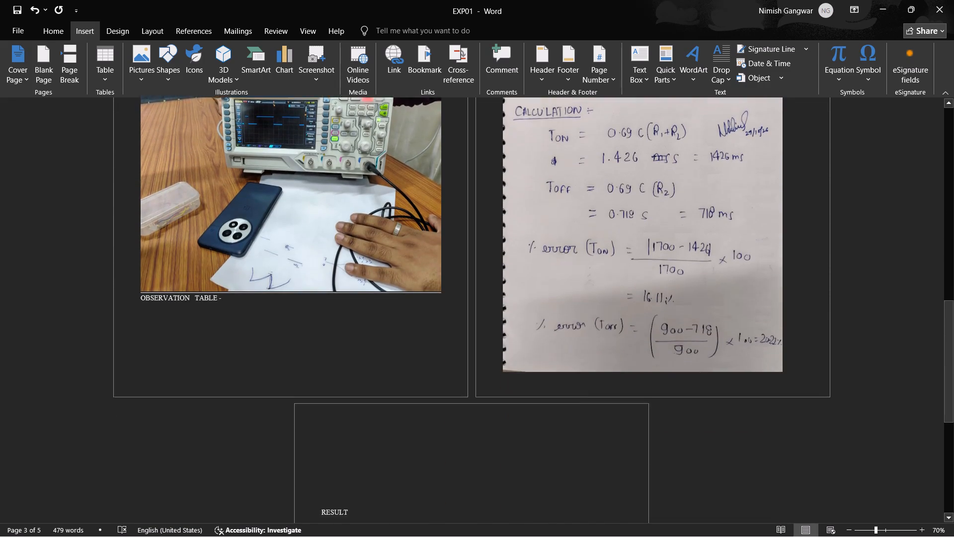
pyautogui.scroll(-5, 448, 402)
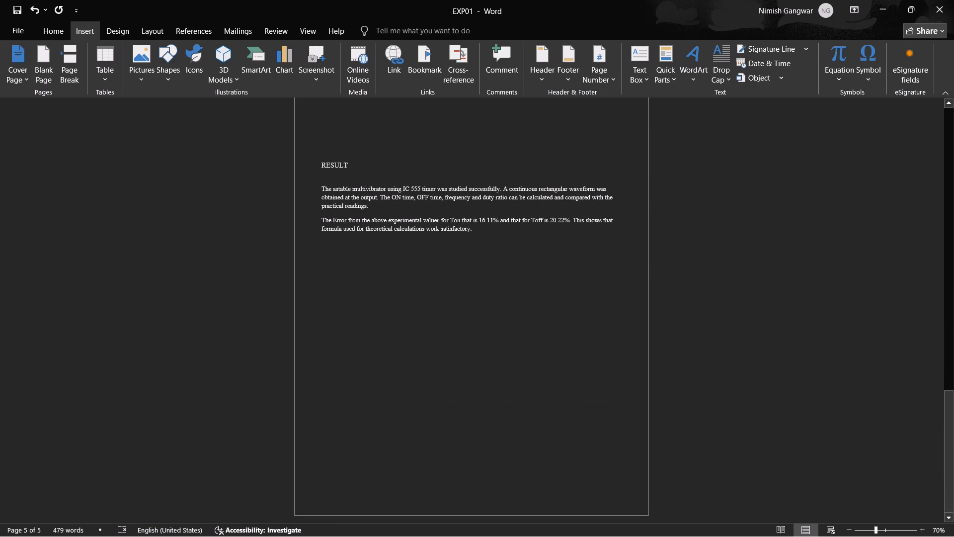
pyautogui.hotkey('ctrl', 's')
pyautogui.click(953, 0)
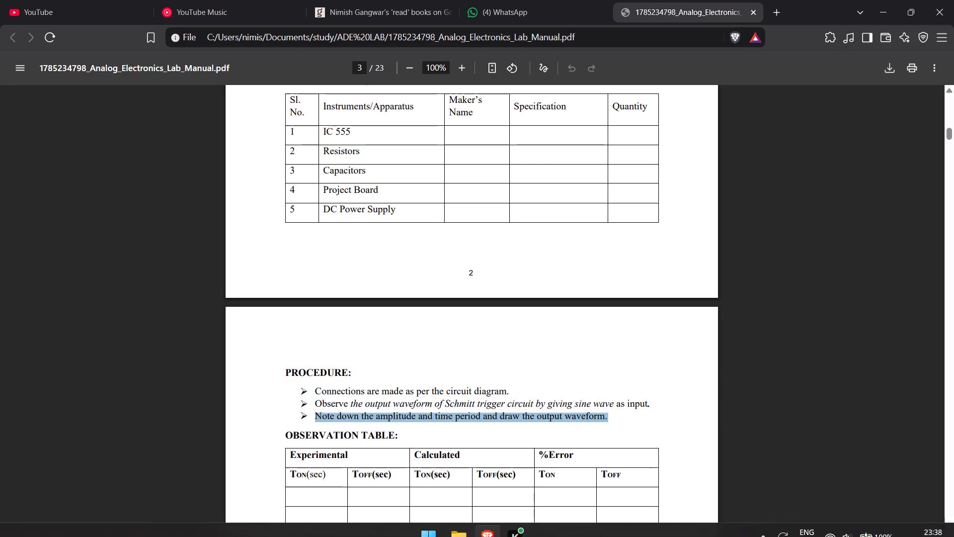
# Reopen EXP01 from the Downloads folder in File Explorer and check the saved report from the title page to the RESULT section.
pyautogui.click(463, 521)
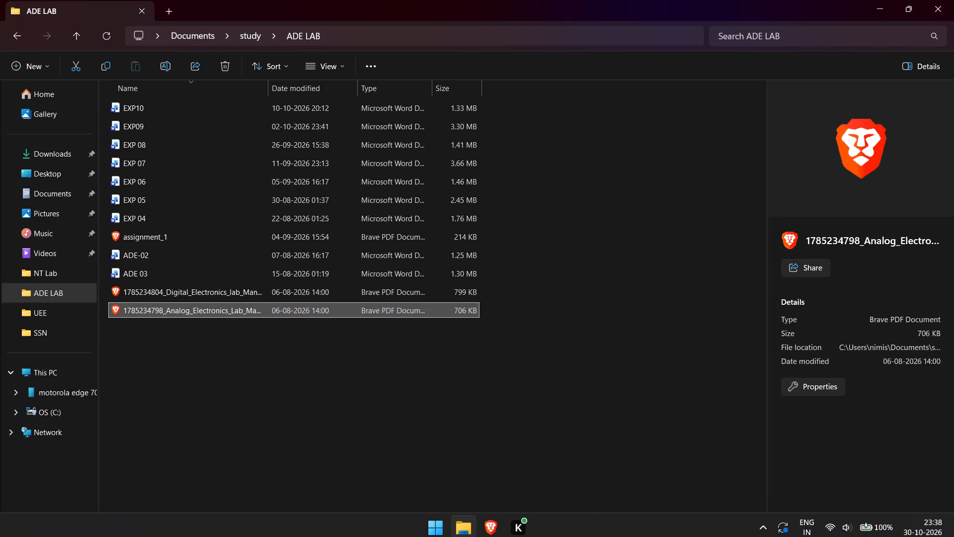
pyautogui.click(66, 162)
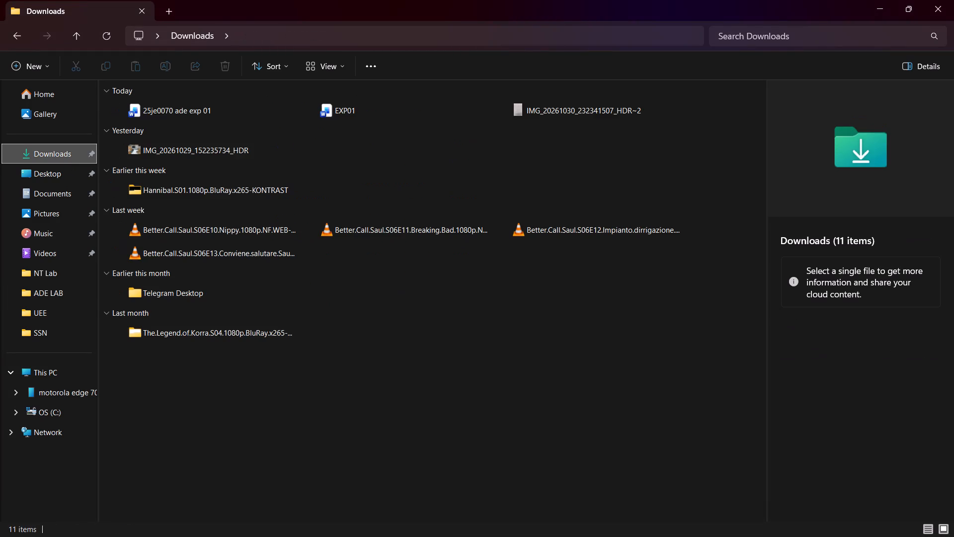
pyautogui.doubleClick(367, 108)
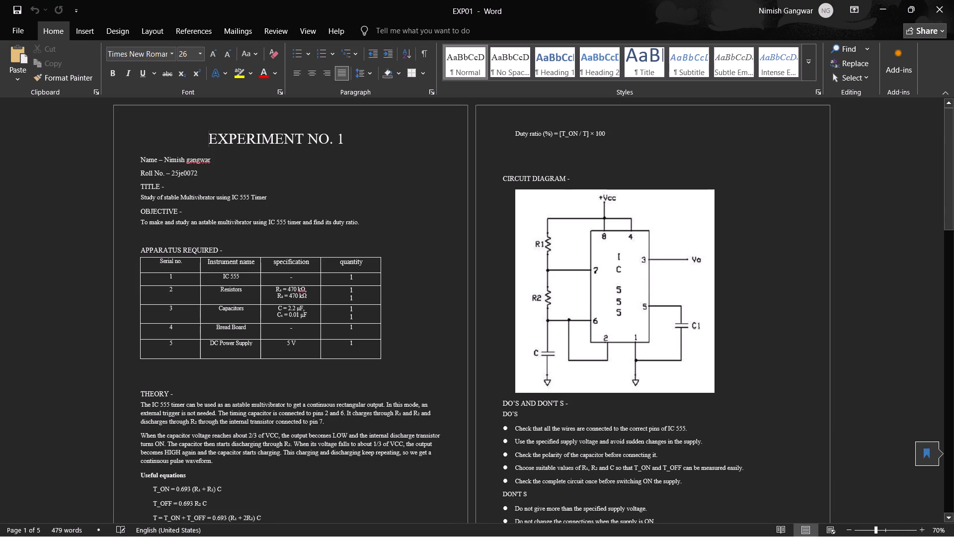
pyautogui.scroll(-1, 433, 214)
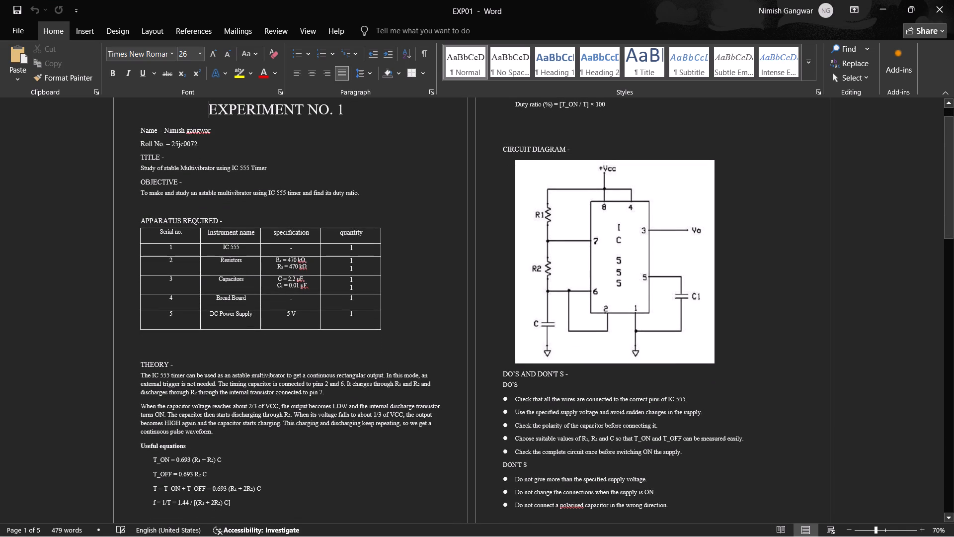
pyautogui.scroll(-2, 288, 361)
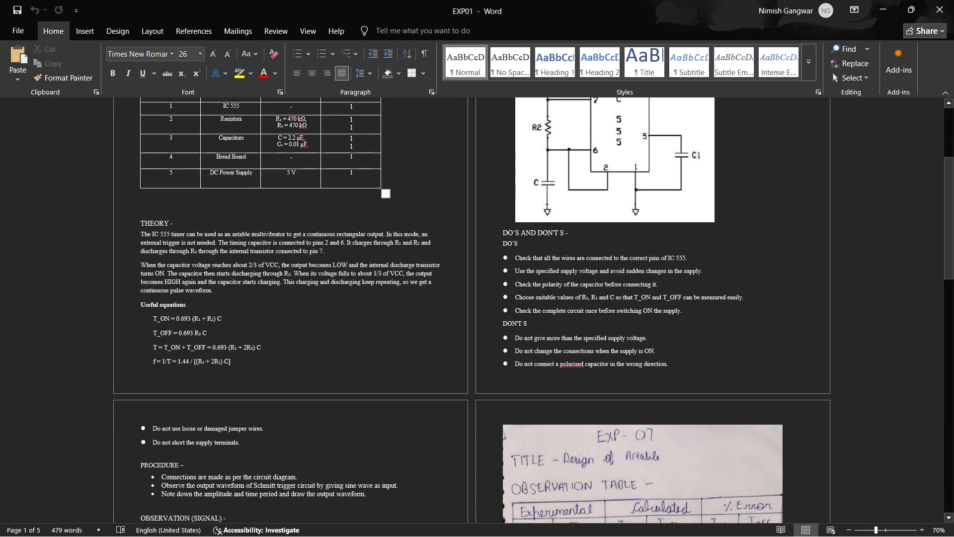
pyautogui.scroll(-1, 259, 374)
pyautogui.scroll(2, 259, 374)
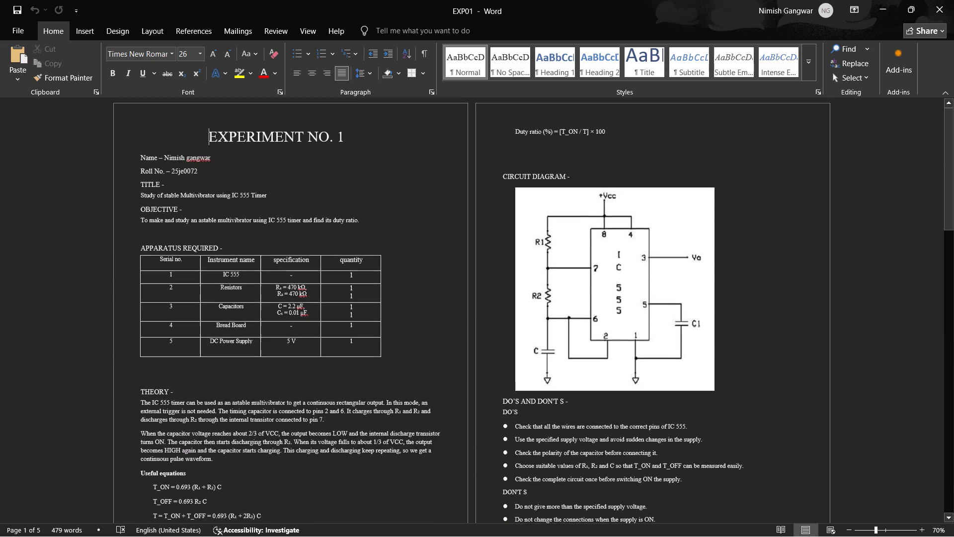
pyautogui.scroll(-8, 259, 374)
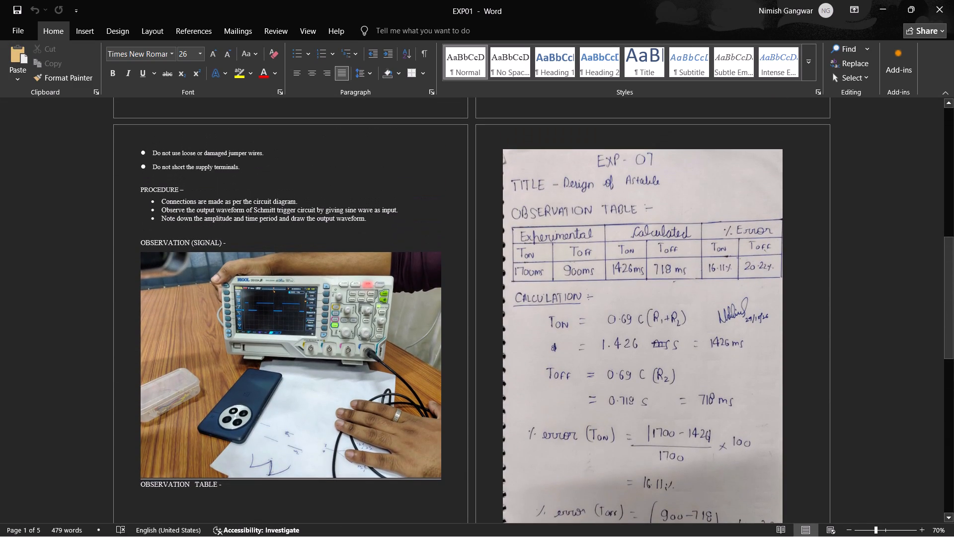
pyautogui.scroll(-5, 259, 374)
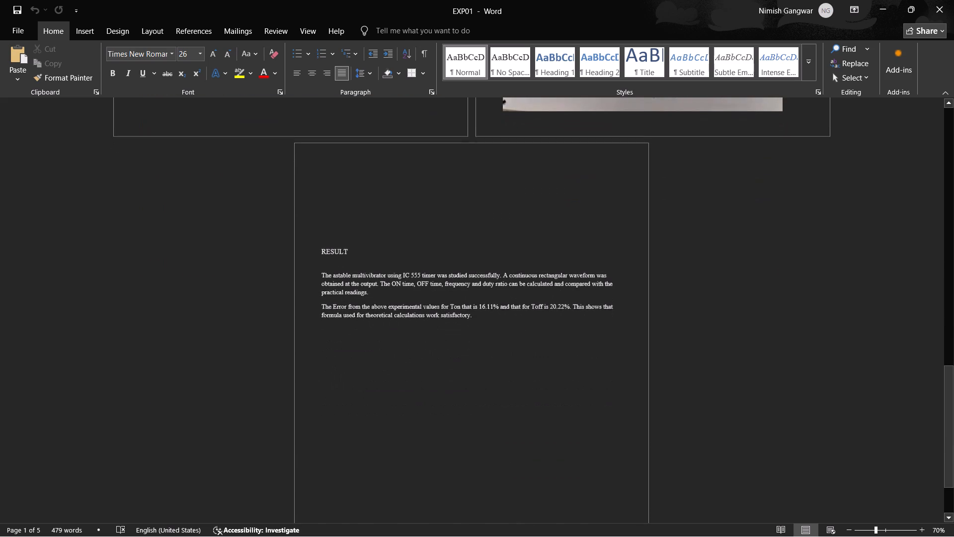
# Close the EXP01 report and return to the Downloads folder.
pyautogui.click(953, 0)
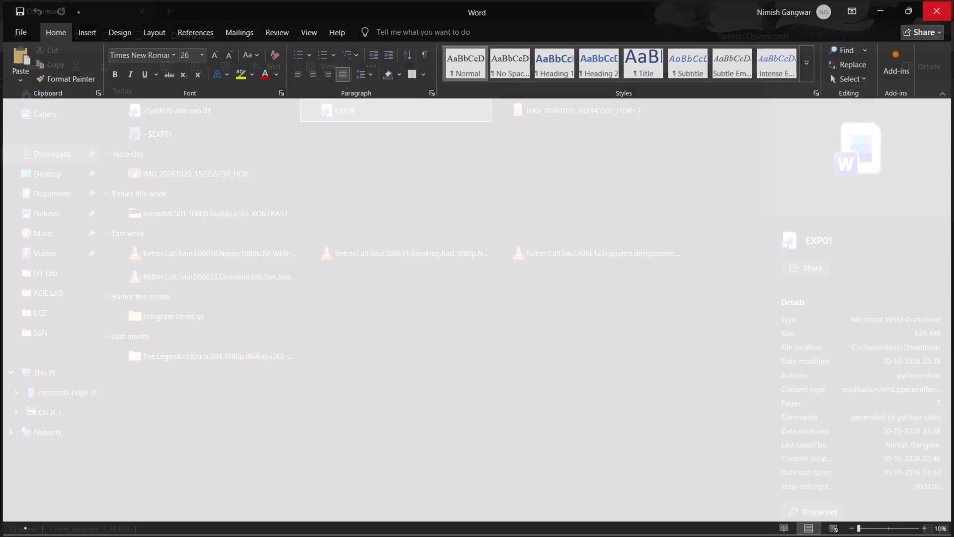
# Permanently delete the Better.Call.Saul.S06E10.Nippy video from the Downloads folder.
pyautogui.click(255, 230)
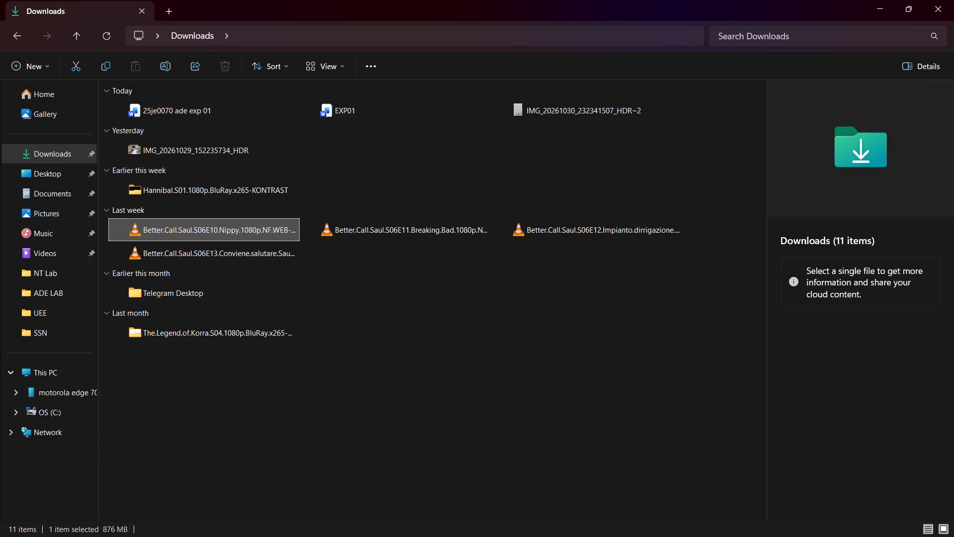
pyautogui.hotkey('shift', 'Delete')
pyautogui.press('Return')
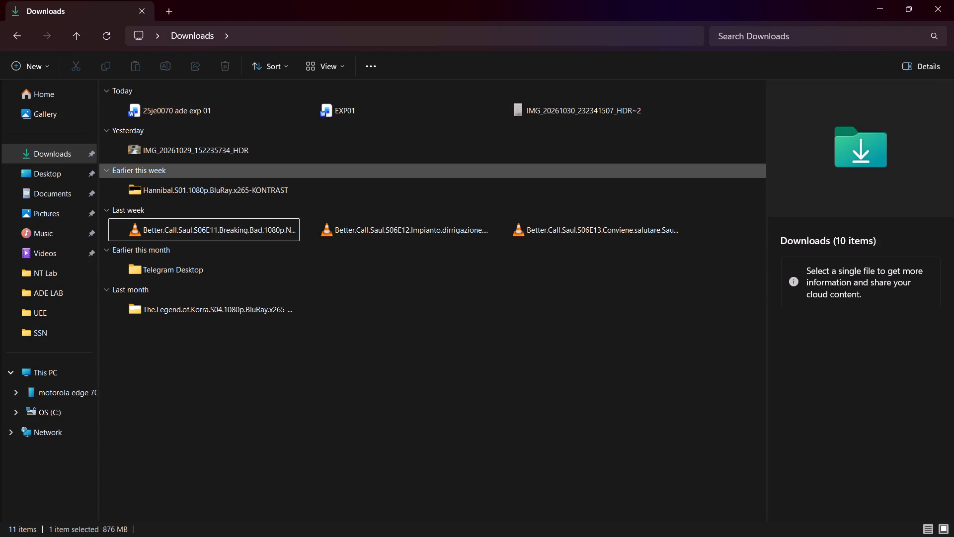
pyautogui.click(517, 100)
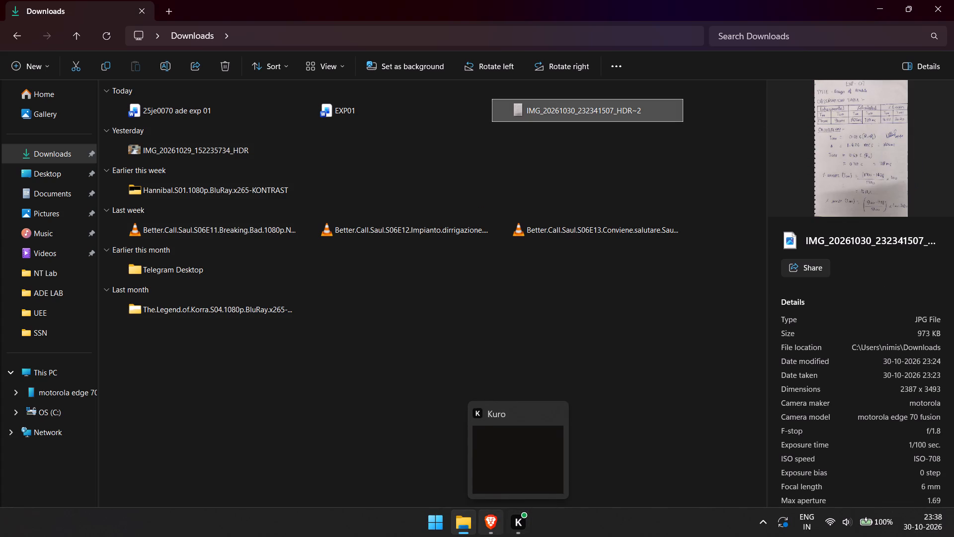
# Switch to the Brave browser and close the WhatsApp and Analog Electronics Lab Manual tabs.
pyautogui.click(503, 535)
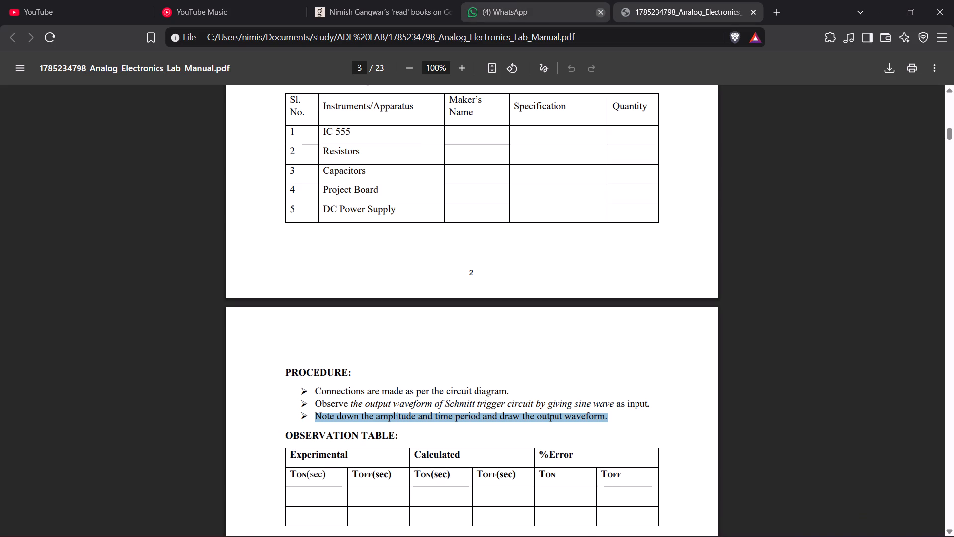
pyautogui.click(603, 12)
pyautogui.click(603, 12)
# Open the Indian Institute of Technology (ISM) Dhanbad Gmail inbox in a new browser tab.
pyautogui.click(465, 3)
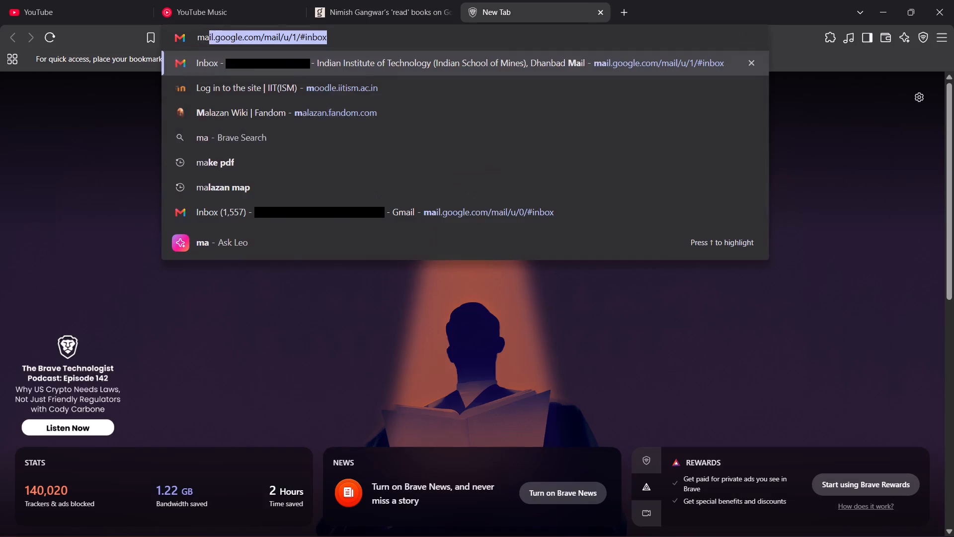
pyautogui.press('Return')
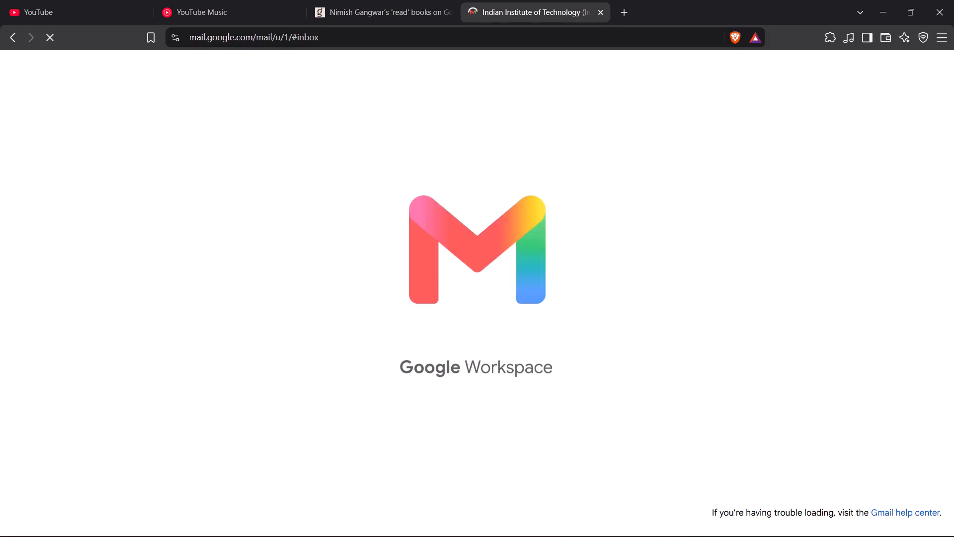